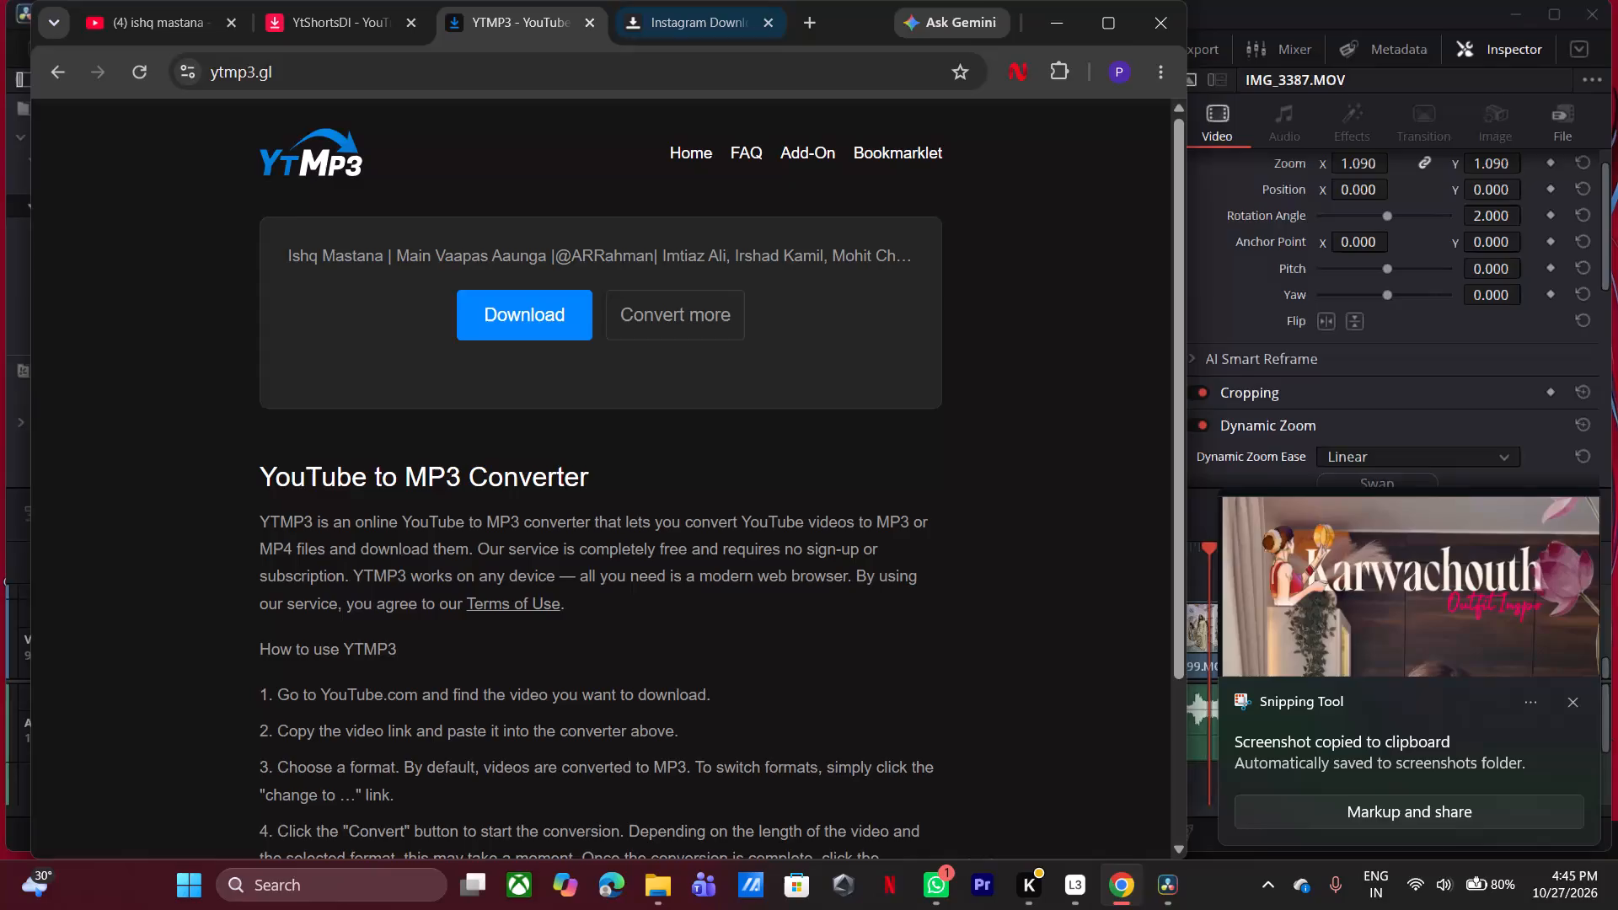
Search for canva in a new browser tab, open the Canva India site and log in to reach the Canva home page.
left_click(1111, 13)
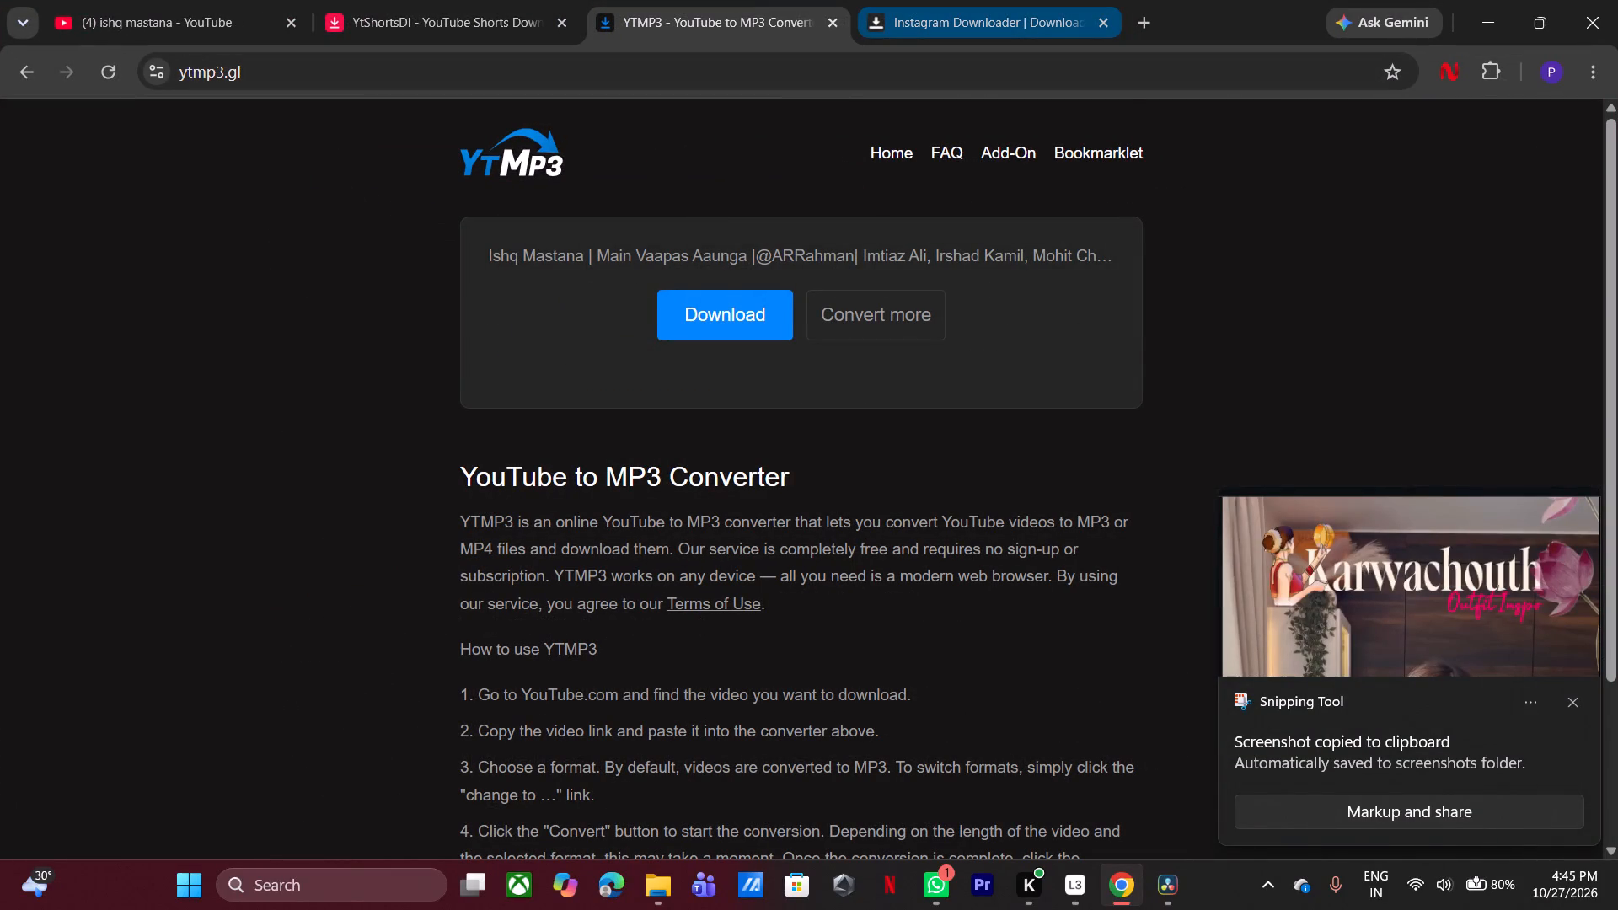
left_click(1145, 23)
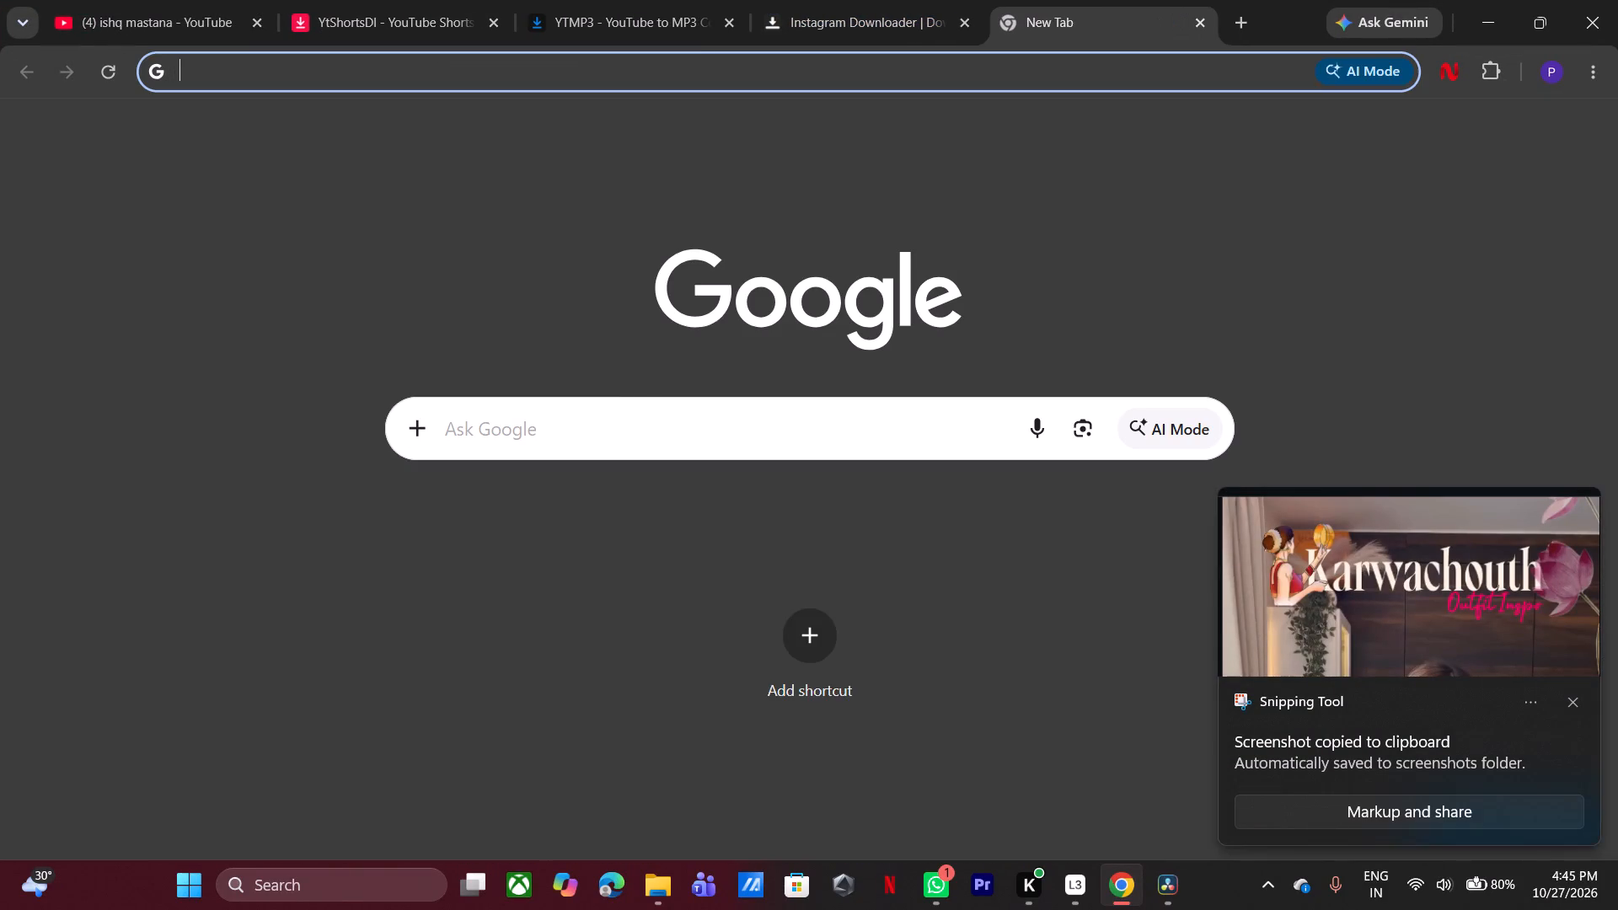
left_click(636, 417)
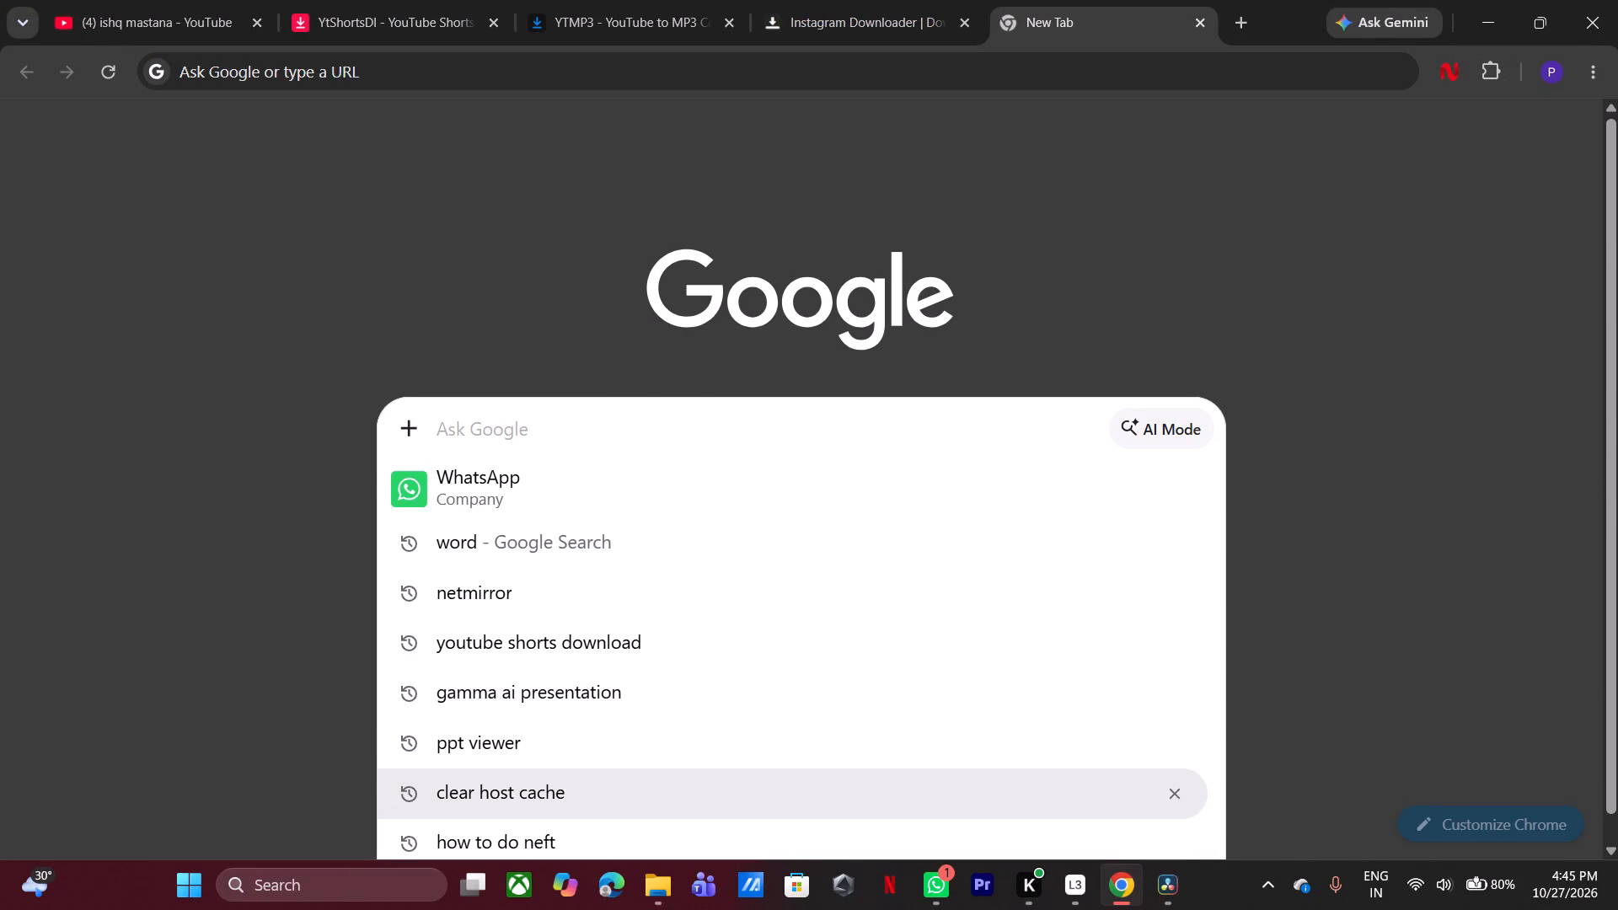
type("ca")
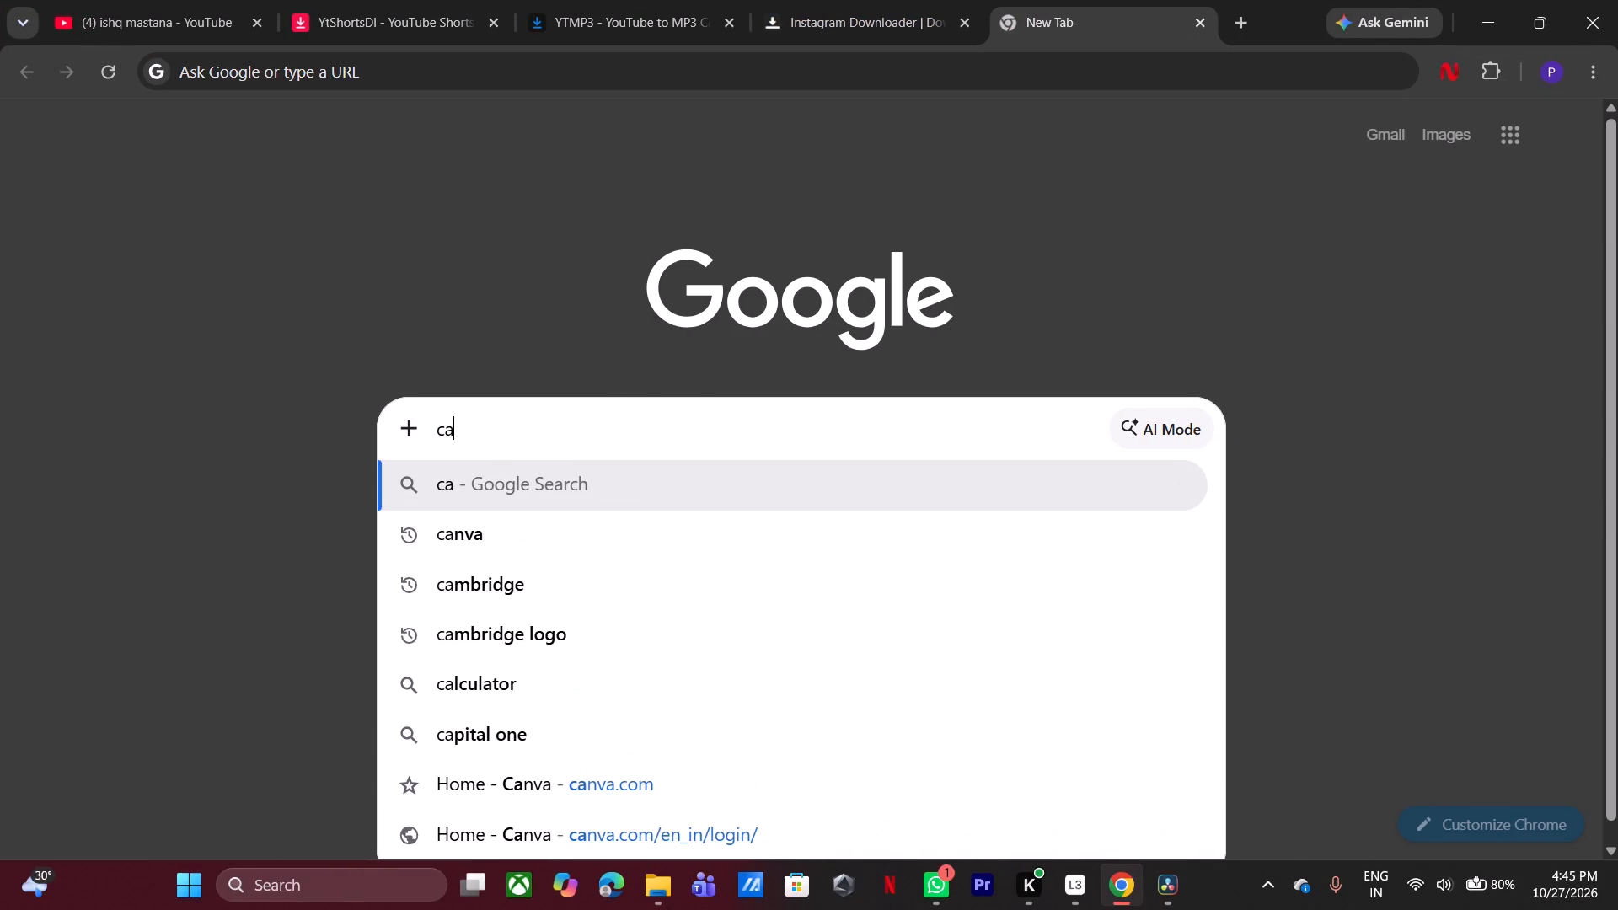
left_click(540, 539)
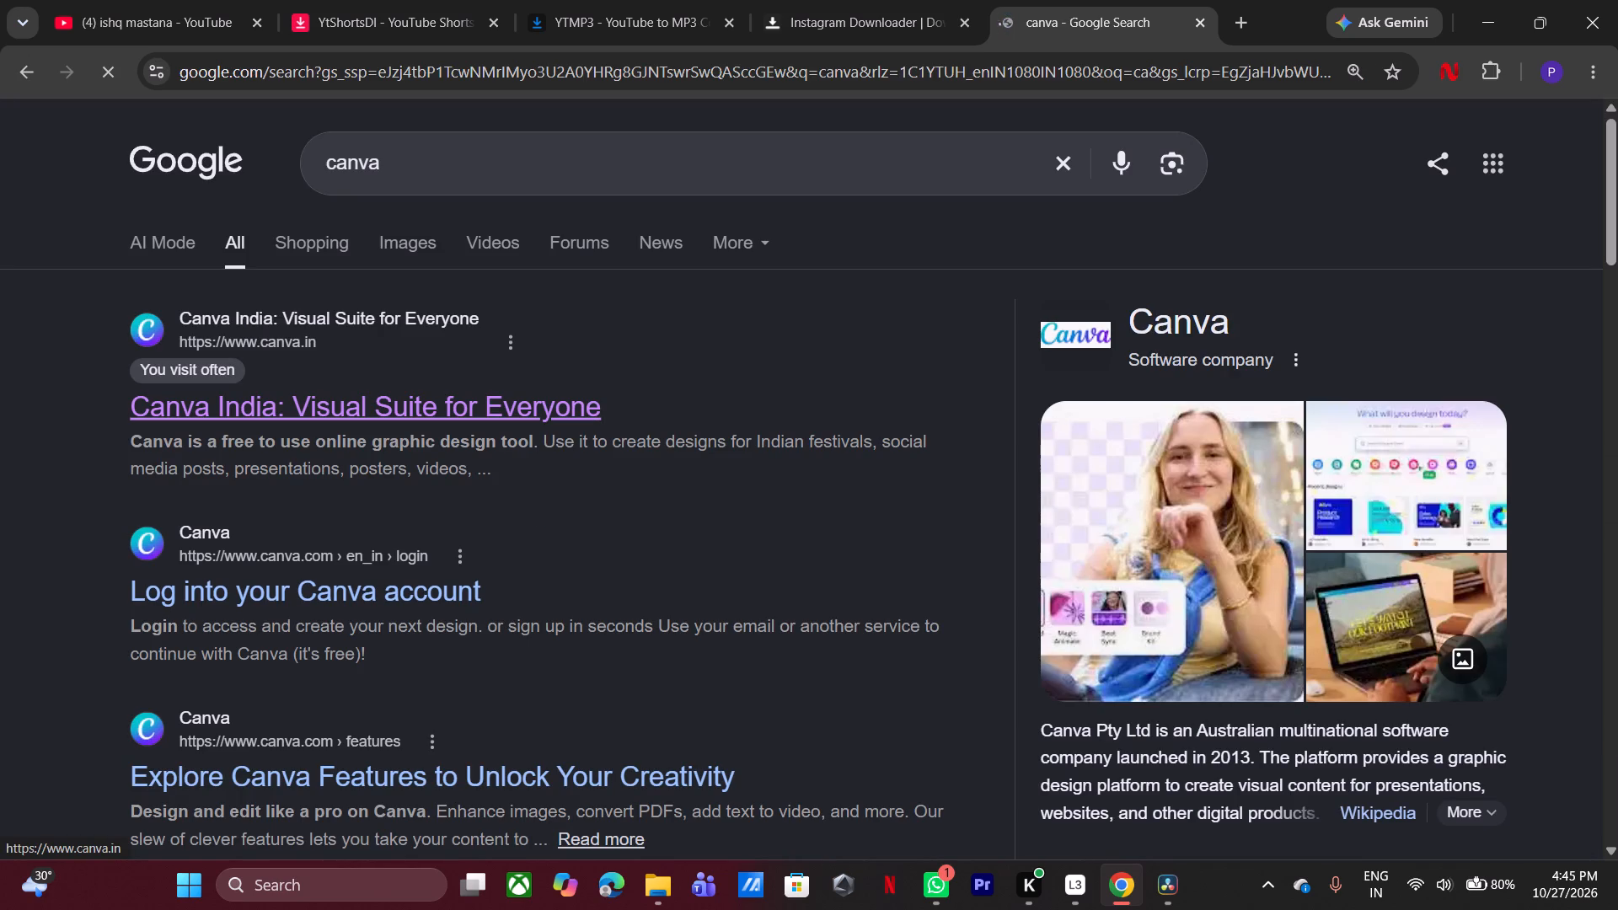
left_click(448, 410)
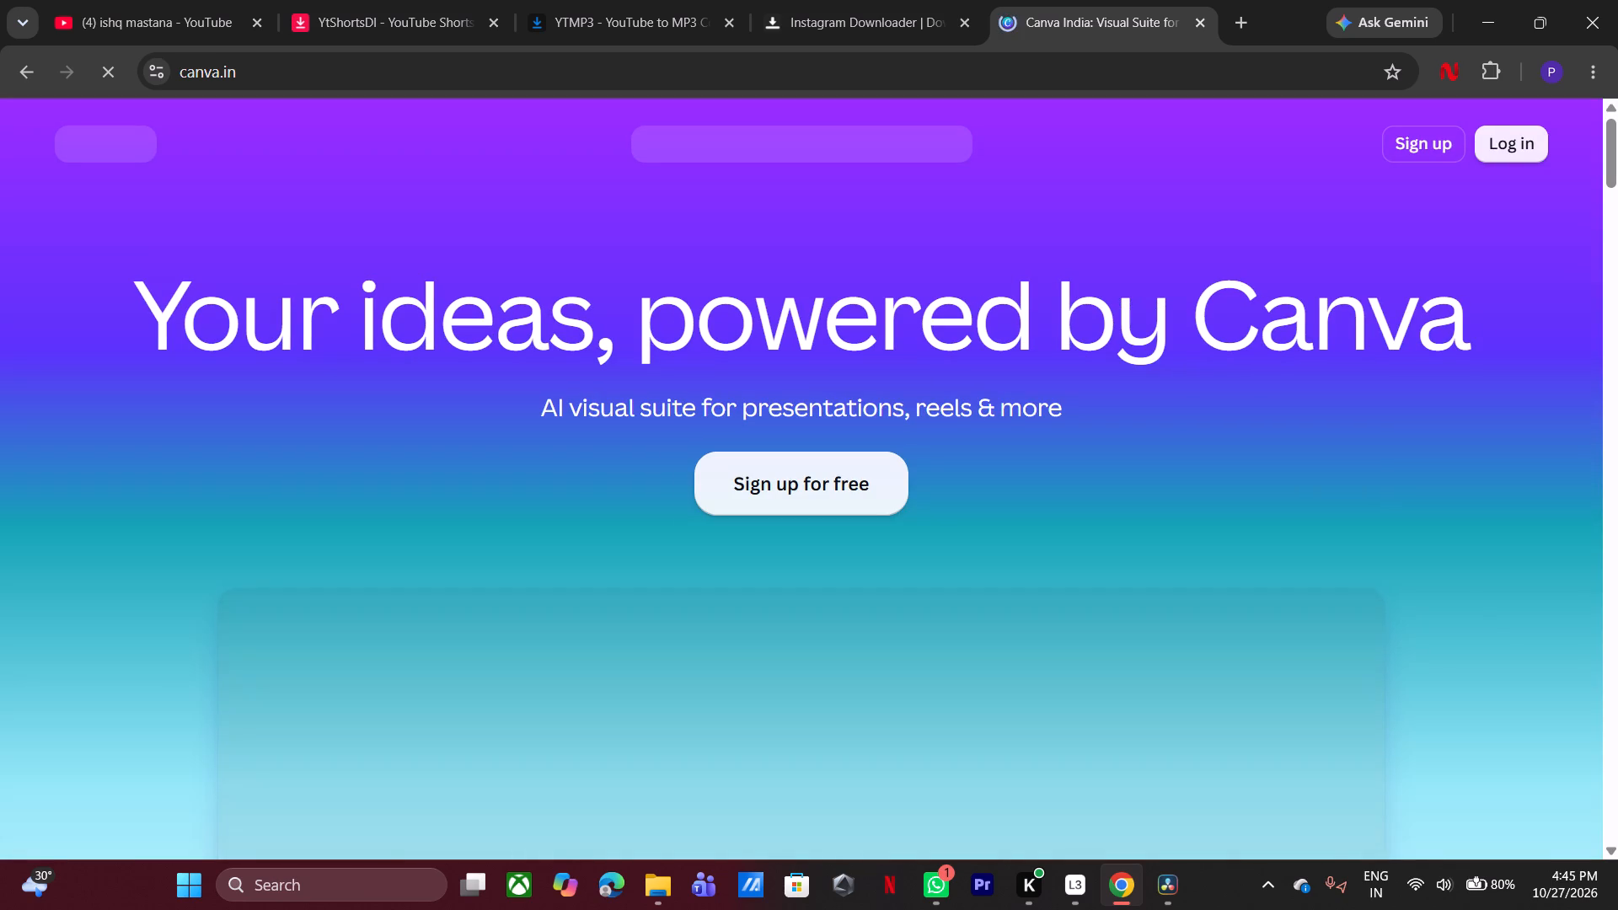
scroll(762, 382, "down", 4)
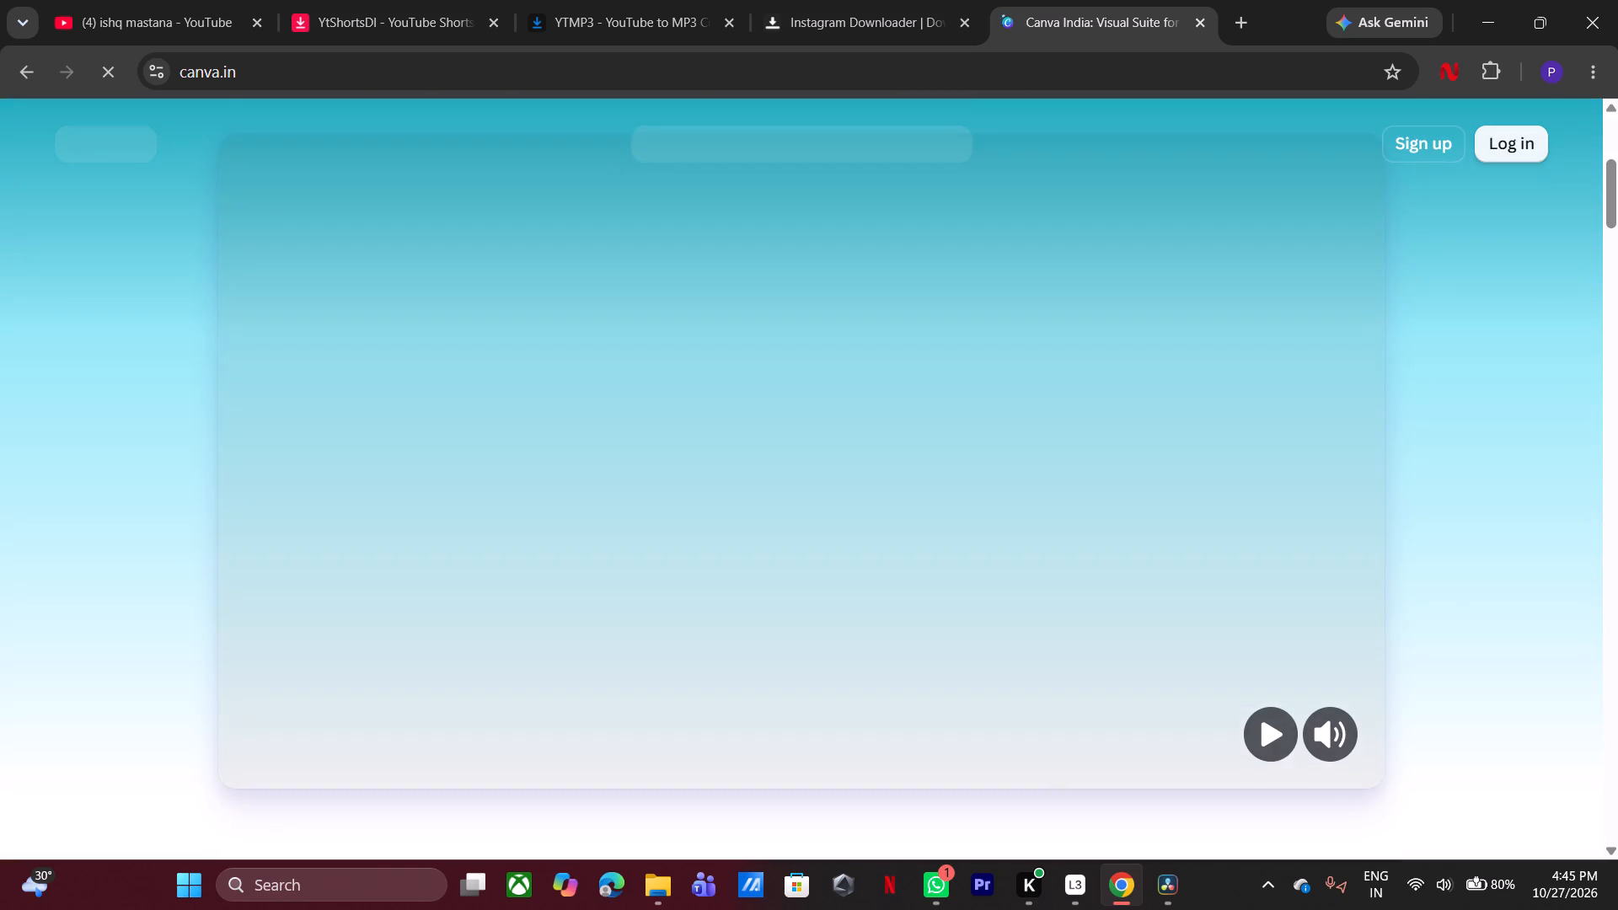
scroll(762, 382, "up", 4)
left_click(1503, 158)
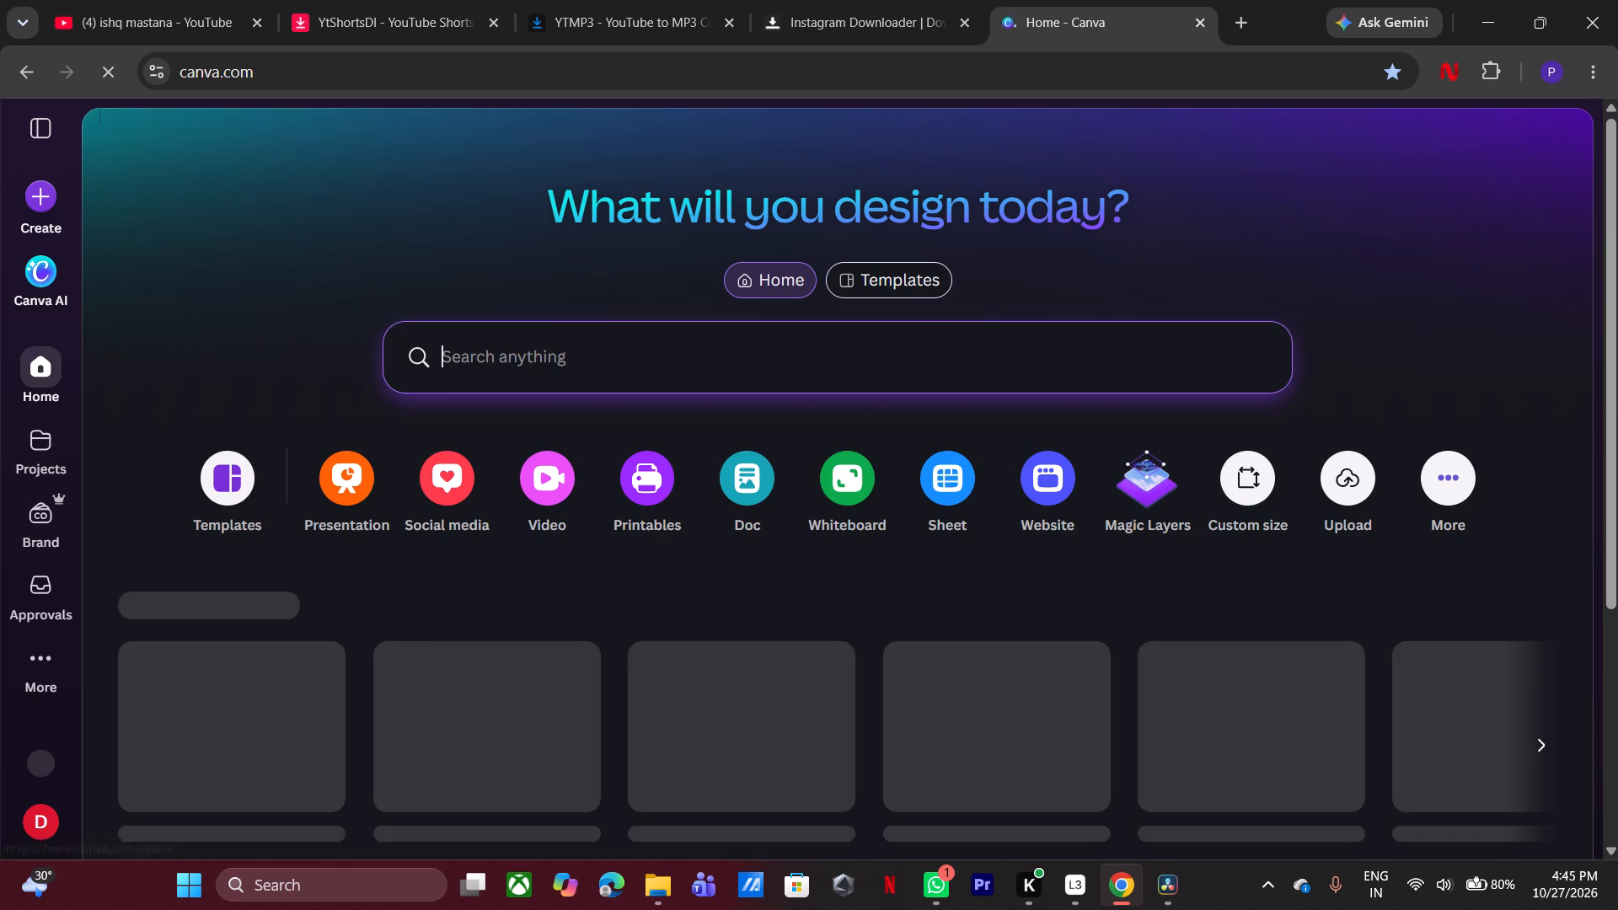
scroll(633, 403, "down", 1)
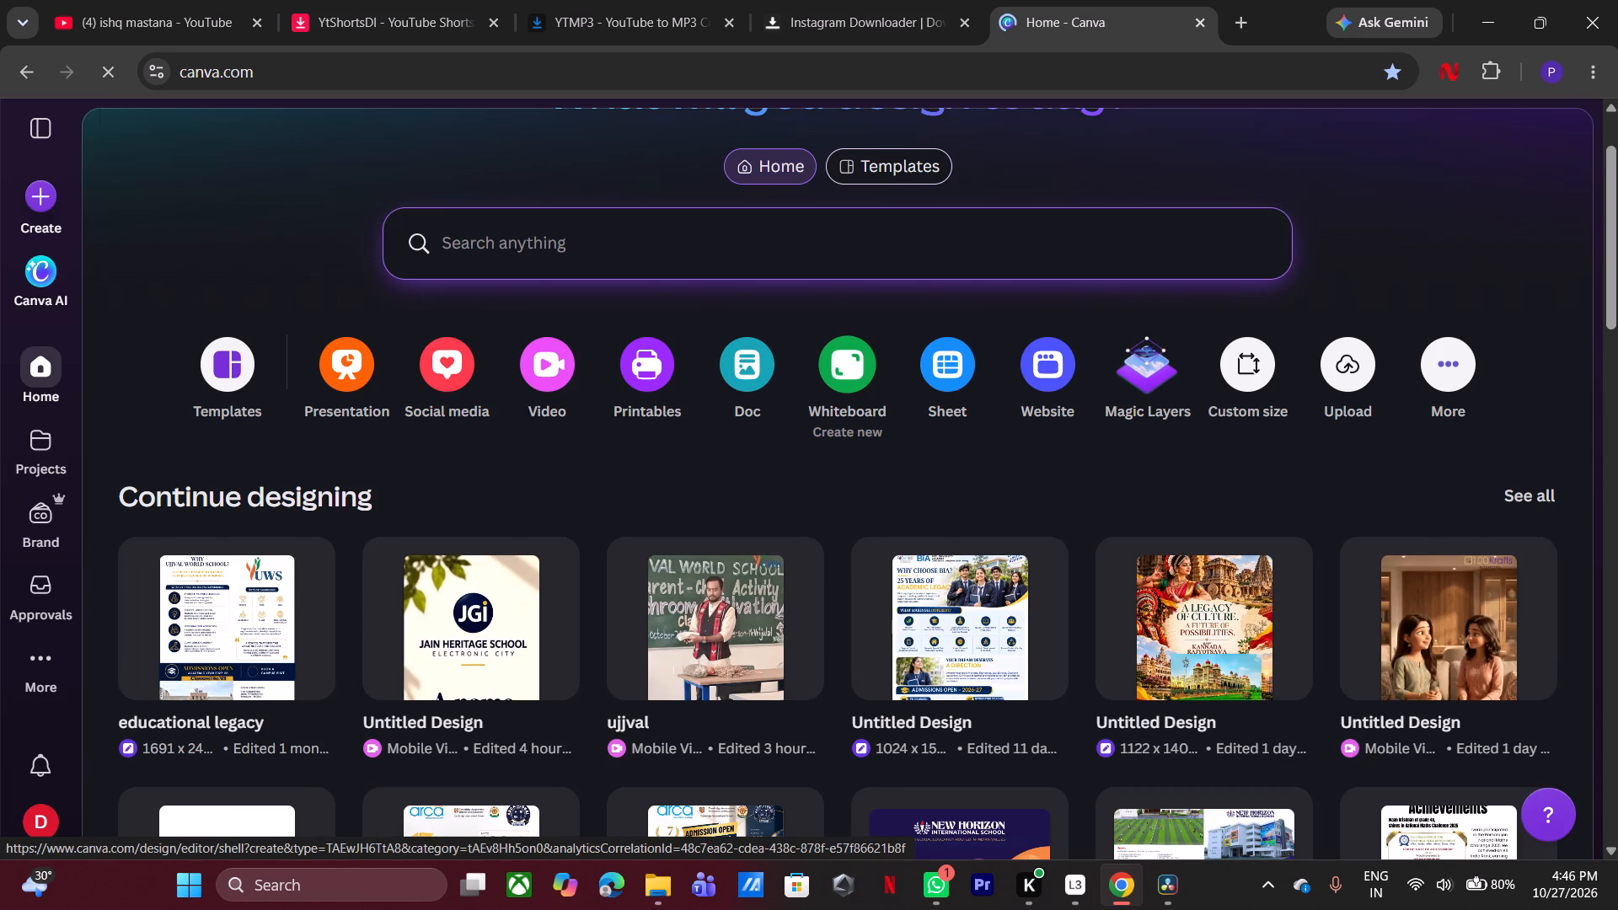
Expand the recent designs list on the home page and open the untitled SARGAM 2026 logo design.
scroll(881, 393, "down", 2)
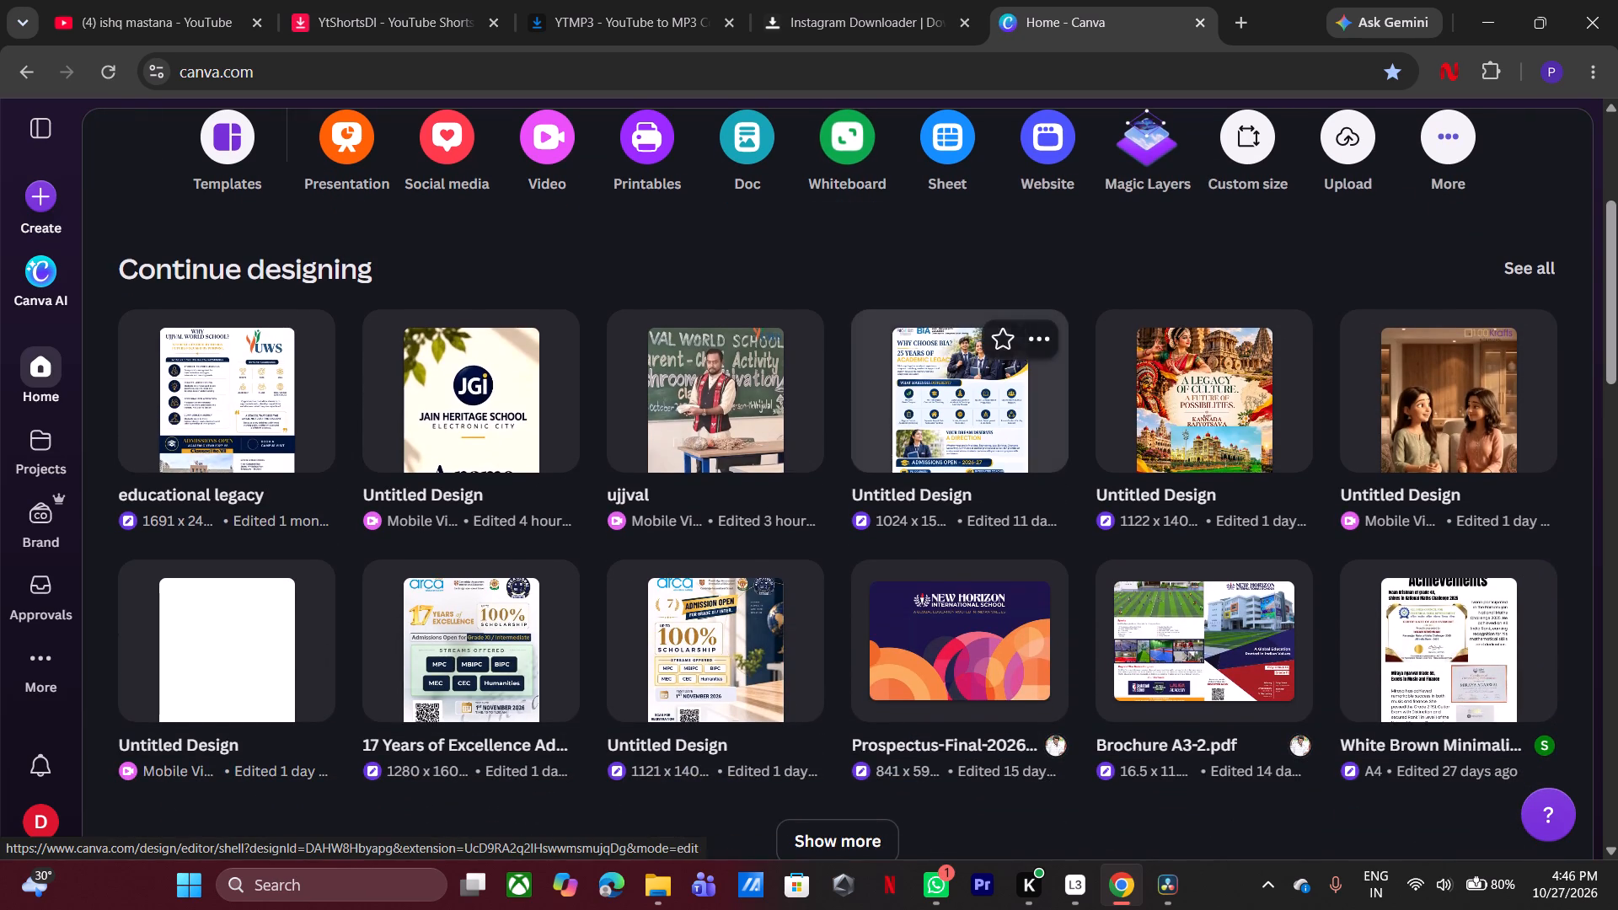
scroll(740, 433, "down", 2)
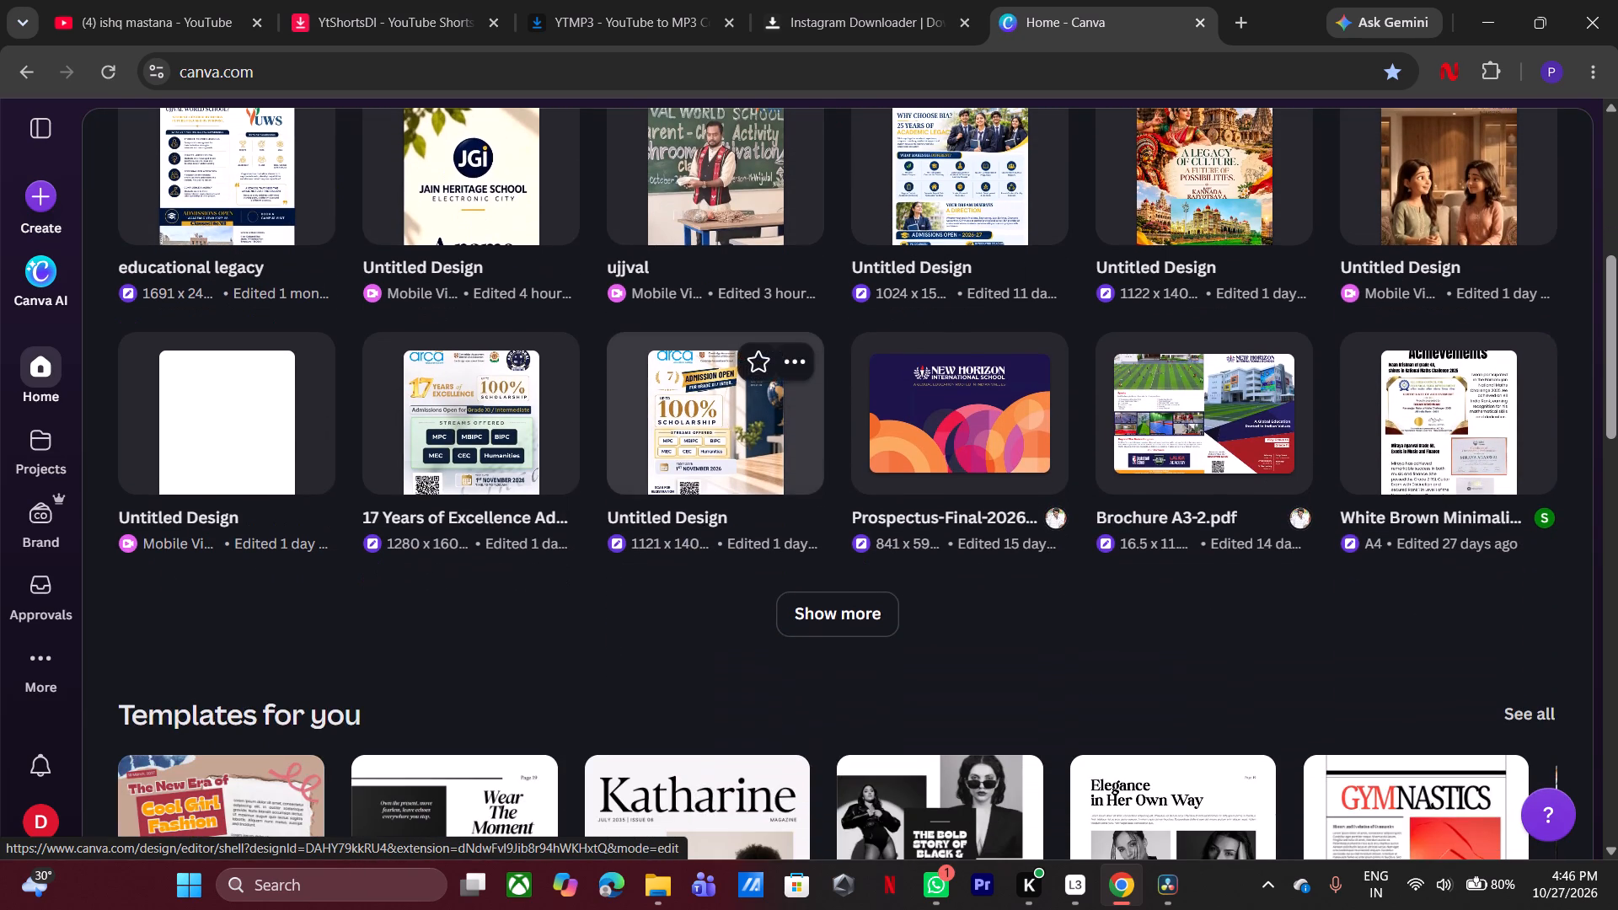
left_click(808, 620)
scroll(971, 546, "down", 3)
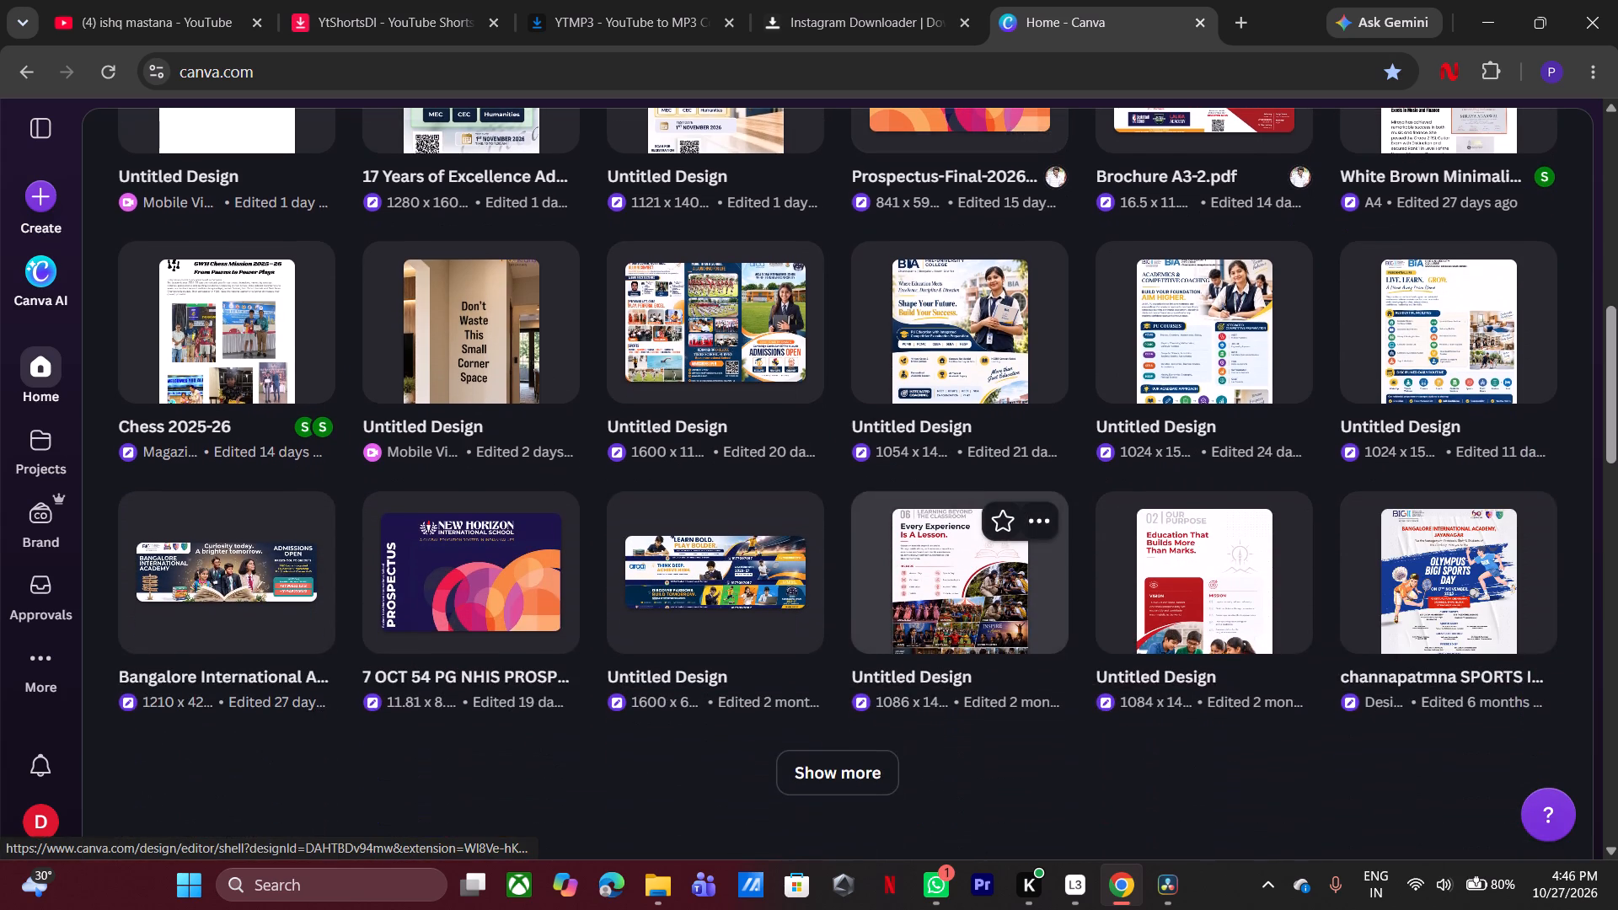
scroll(971, 546, "down", 1)
left_click(855, 650)
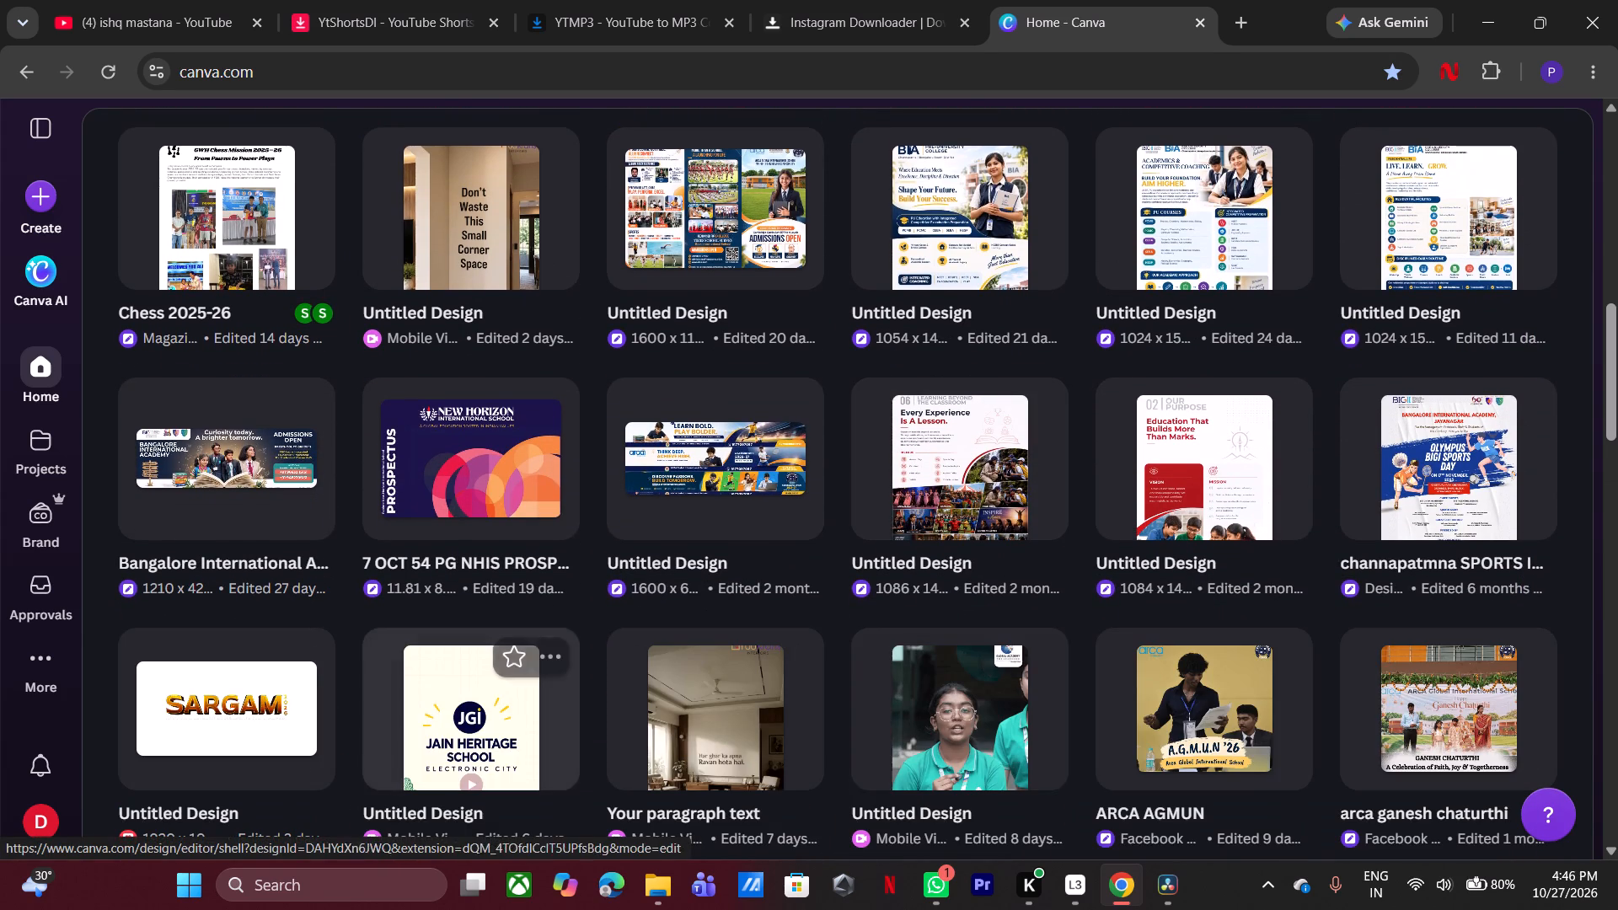
left_click(179, 704)
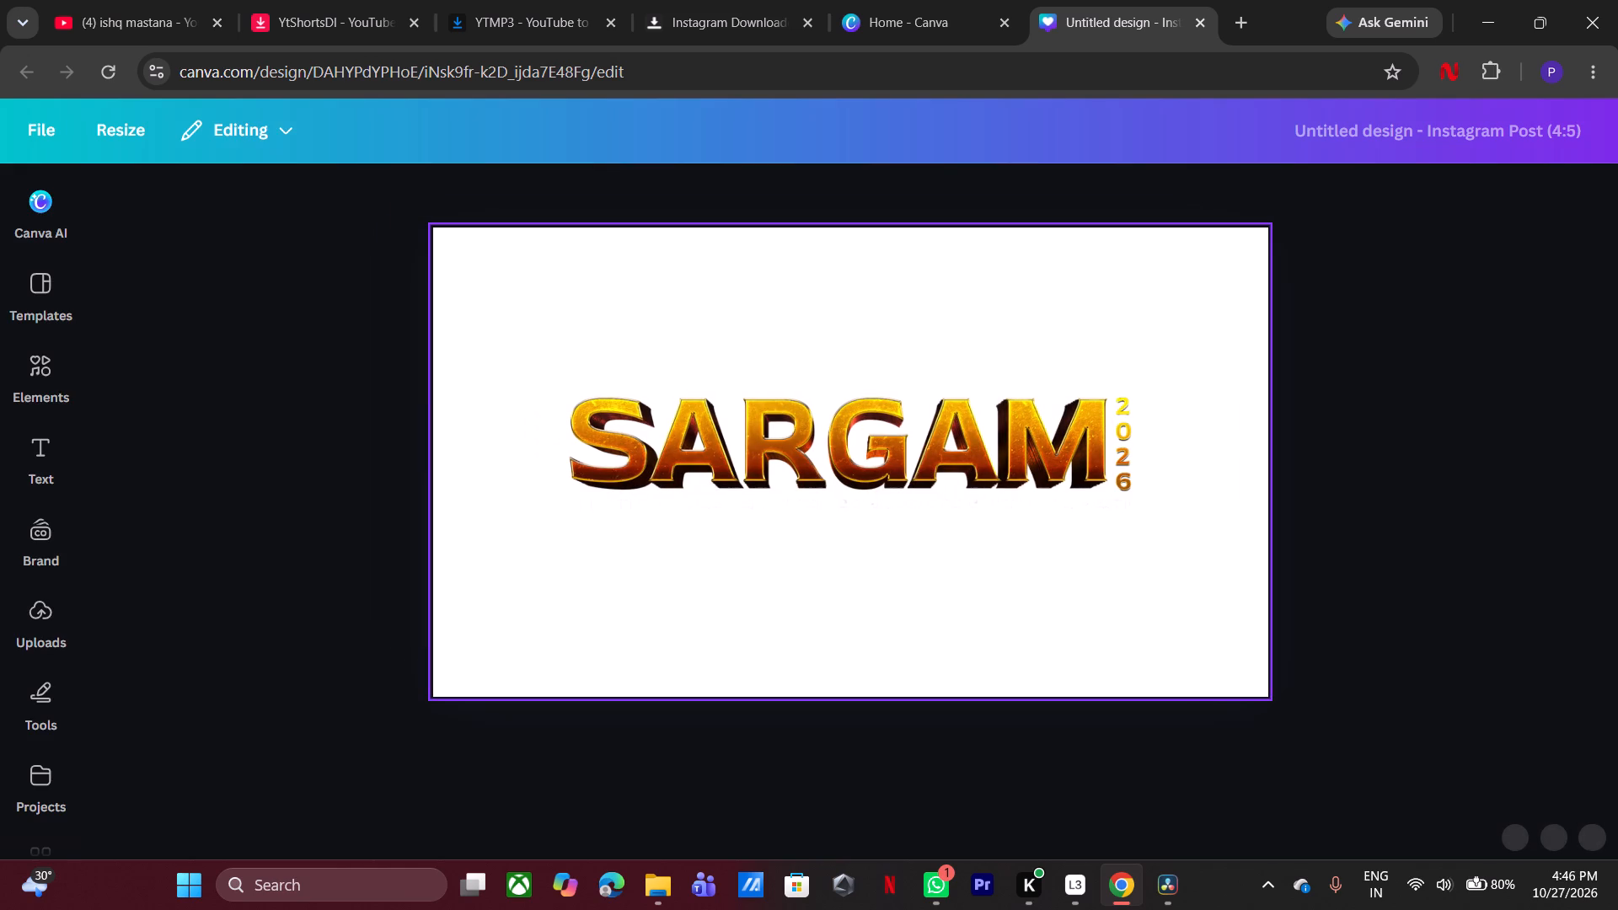
left_click(827, 766)
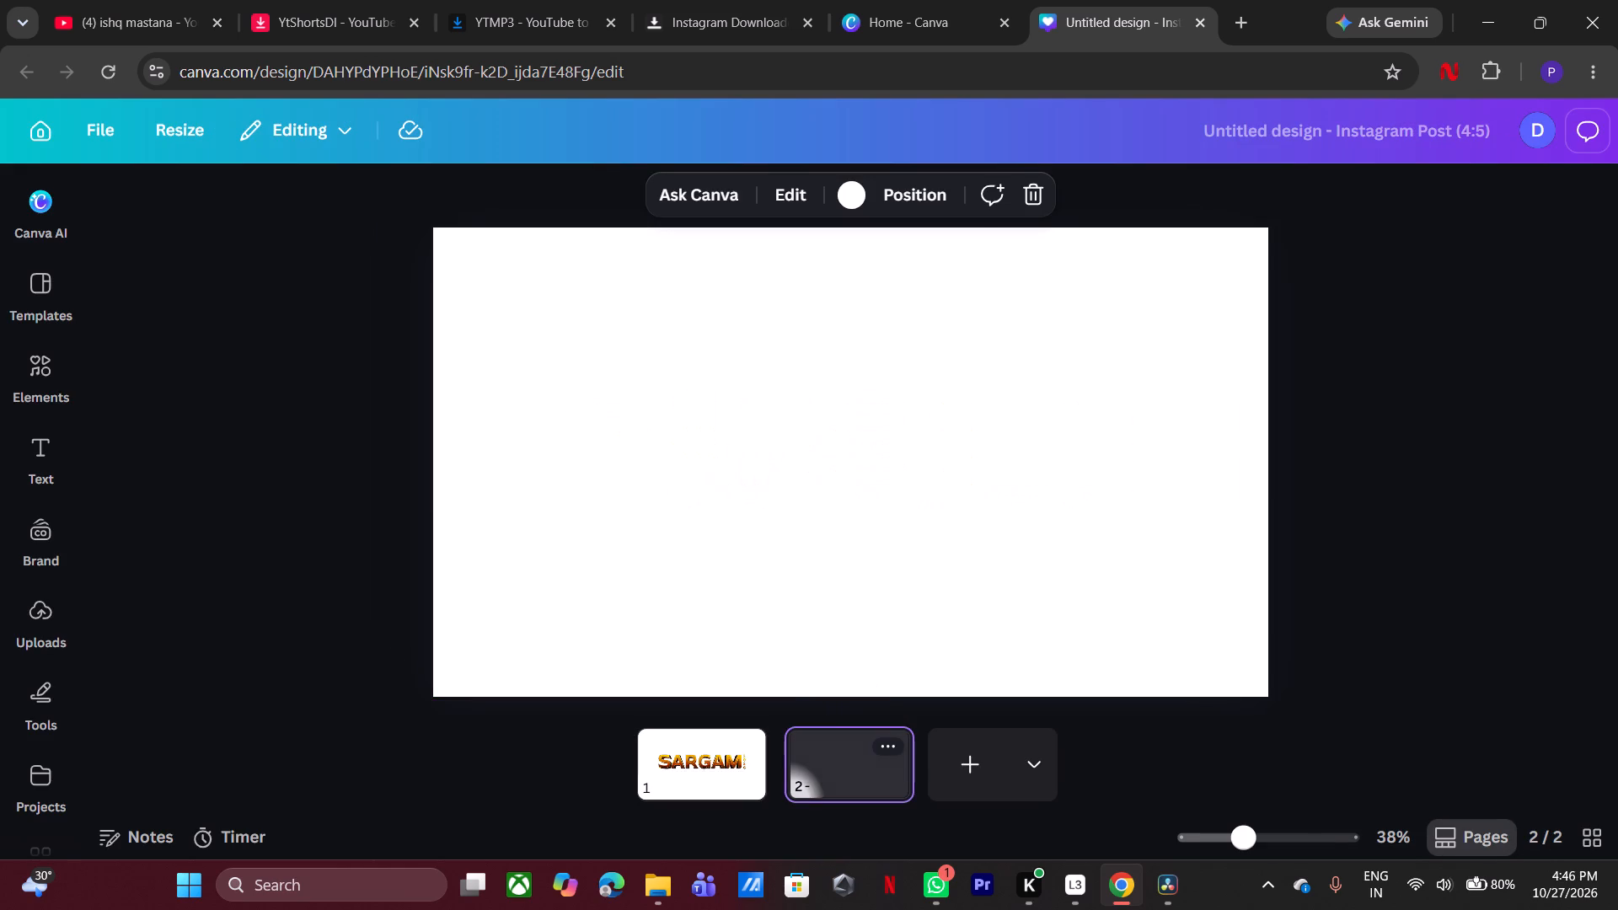
left_click(52, 618)
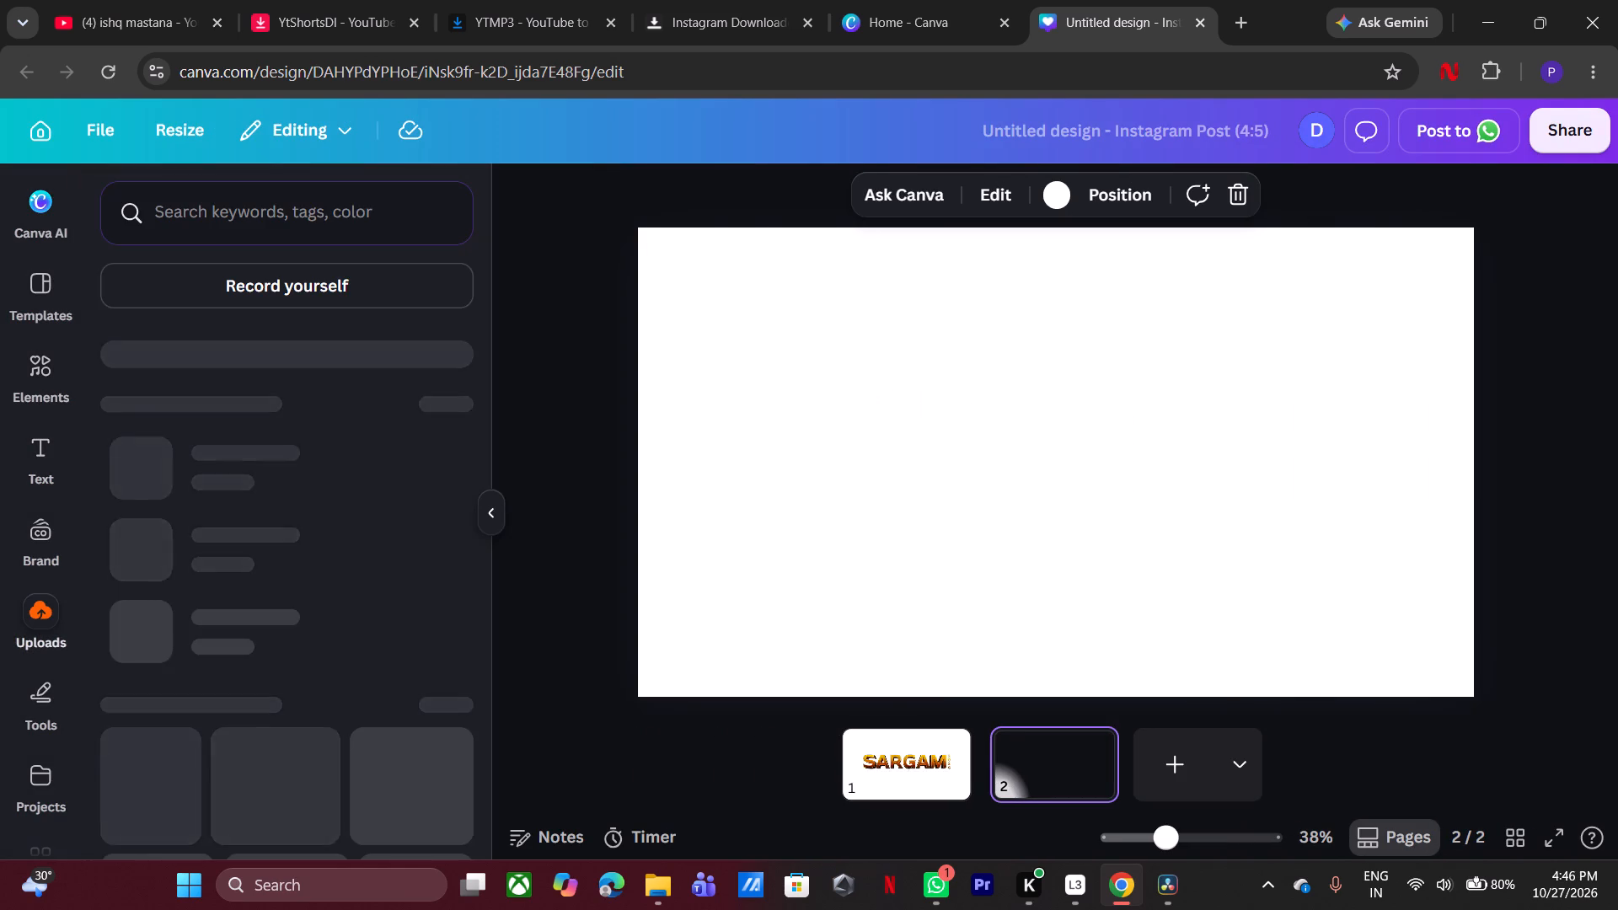
left_click(336, 278)
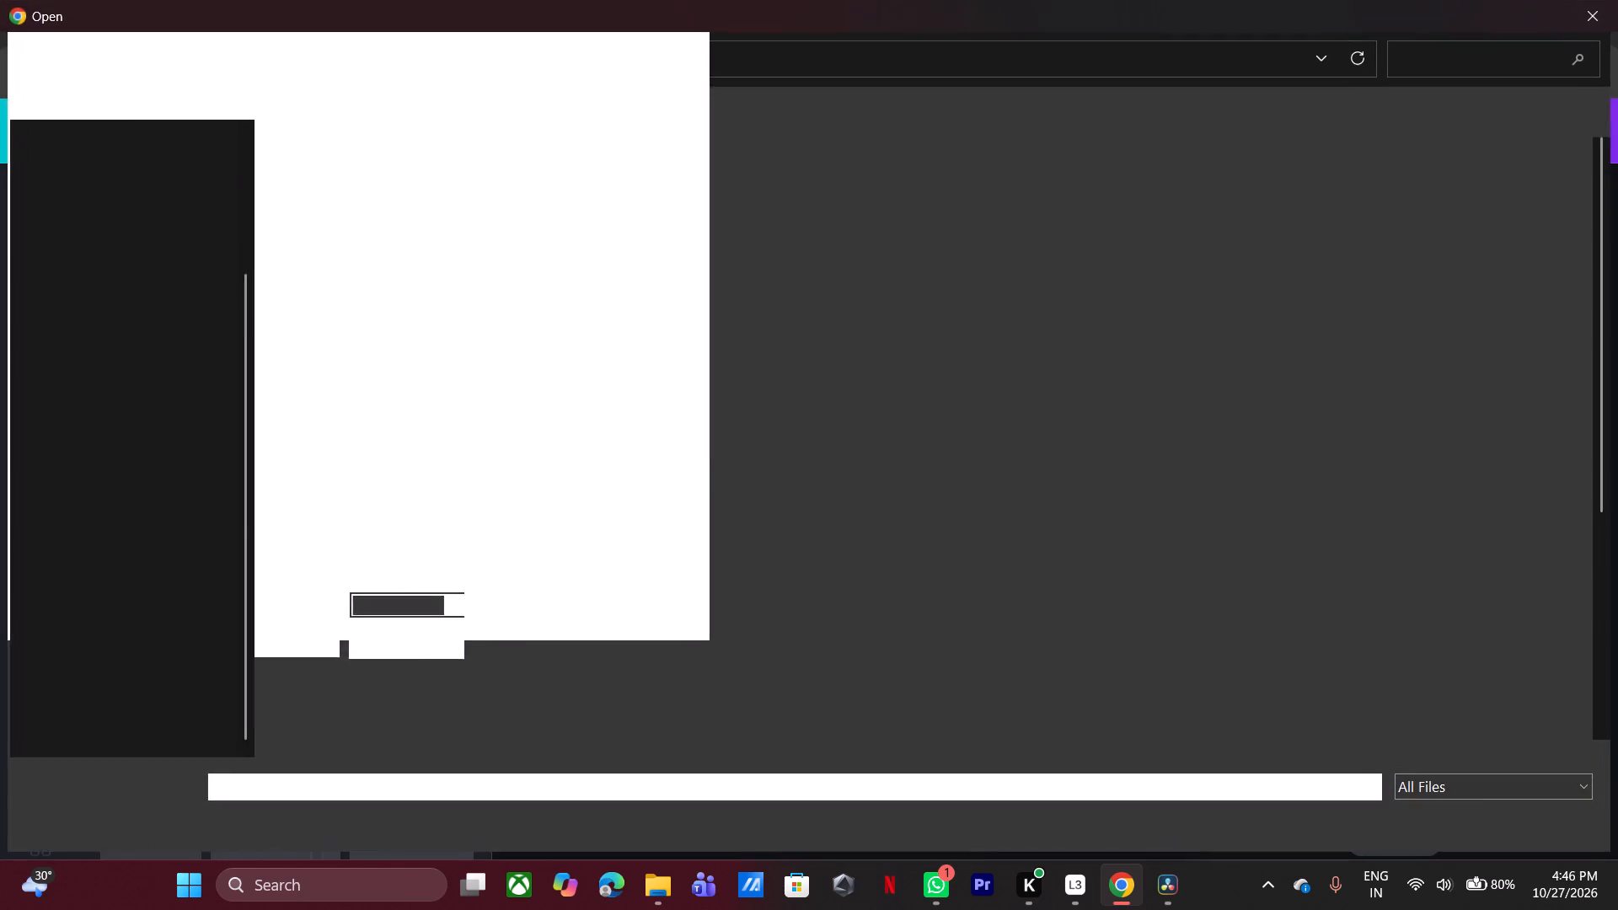
left_click(139, 219)
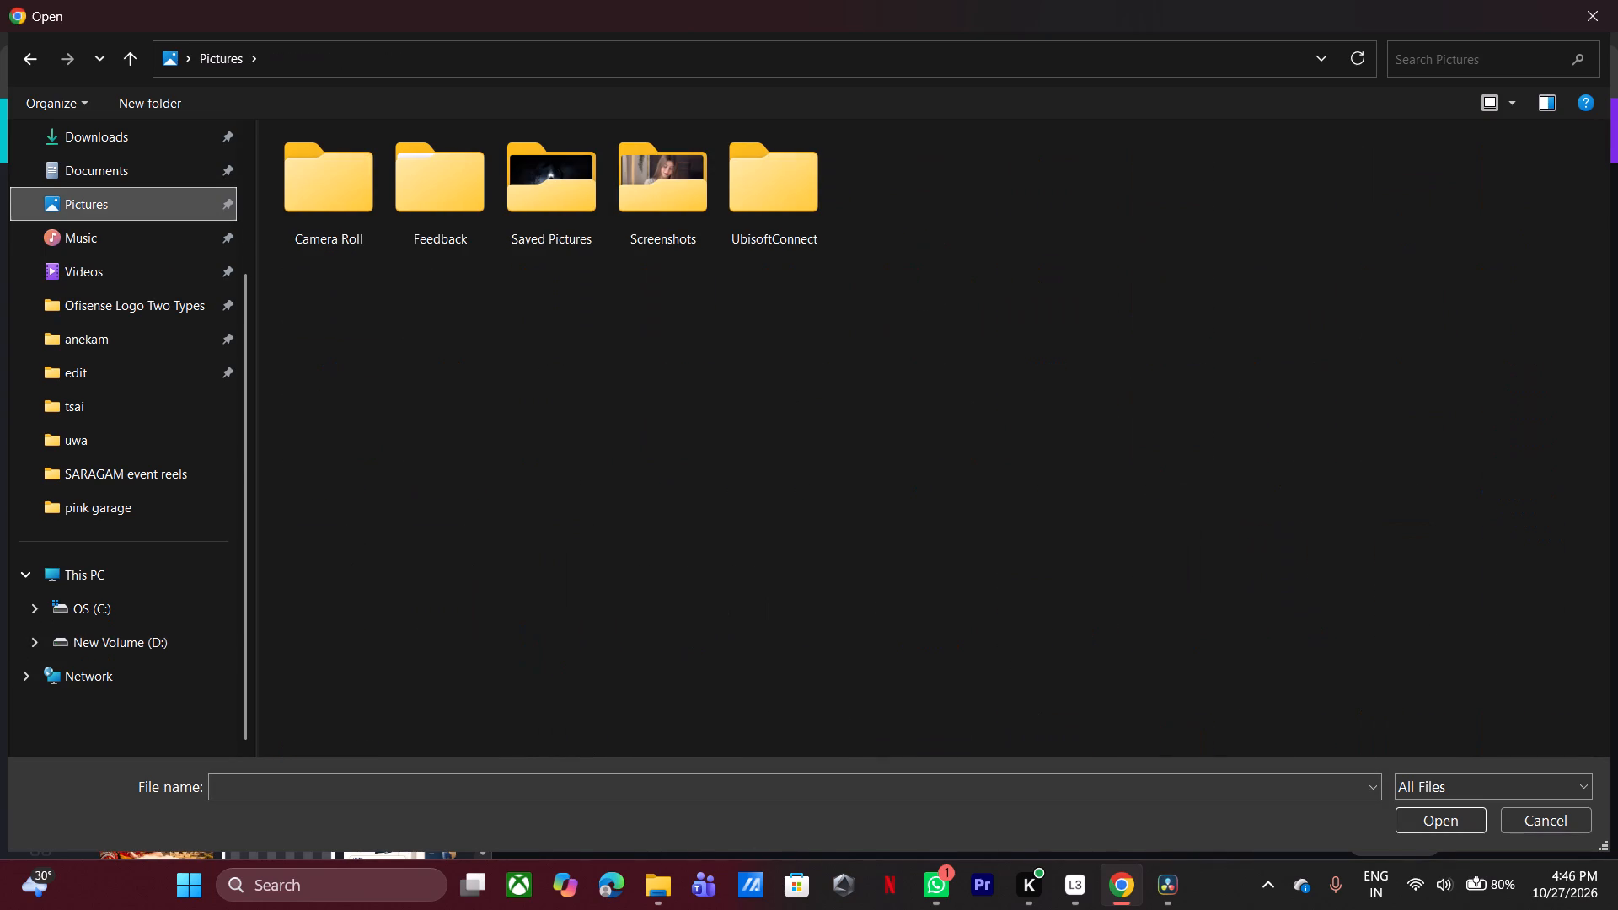
double_click(667, 195)
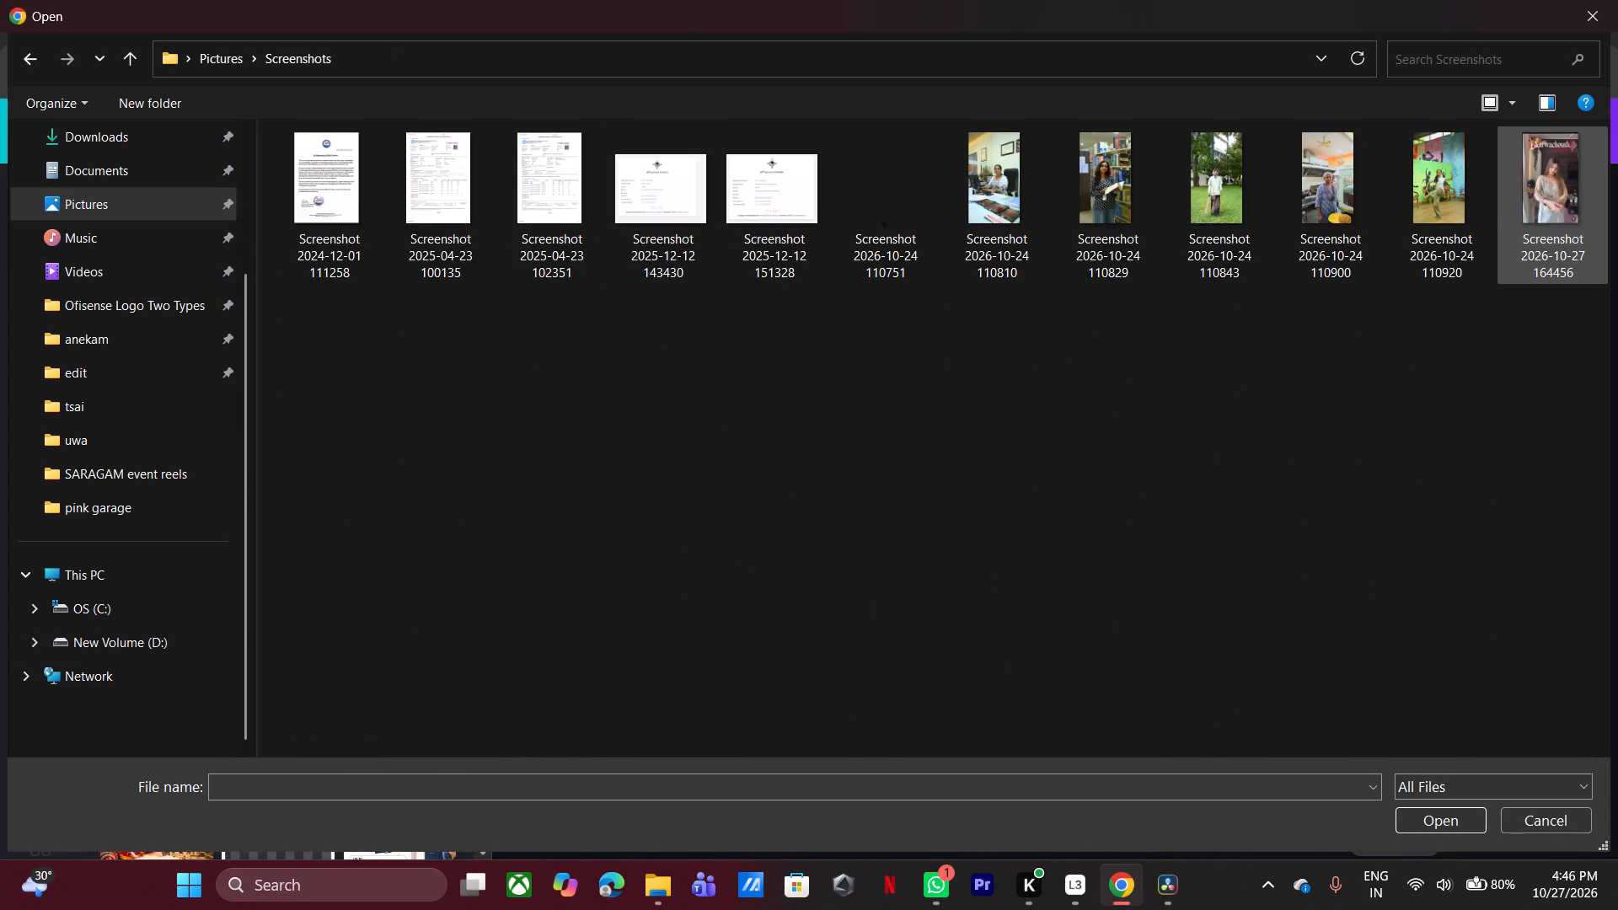
double_click(1583, 179)
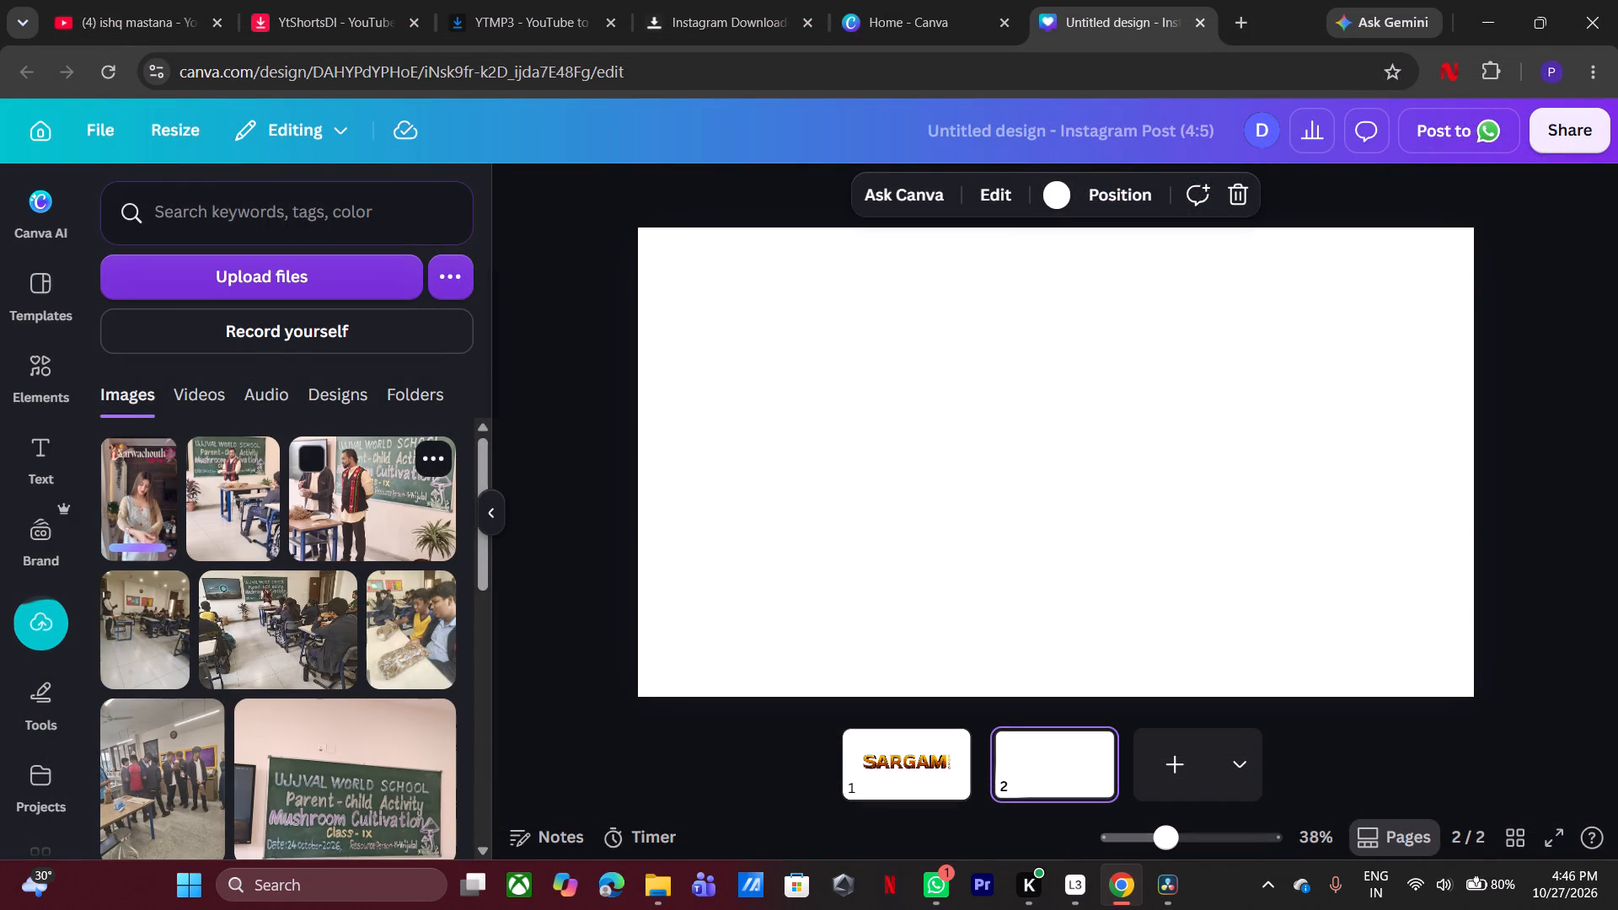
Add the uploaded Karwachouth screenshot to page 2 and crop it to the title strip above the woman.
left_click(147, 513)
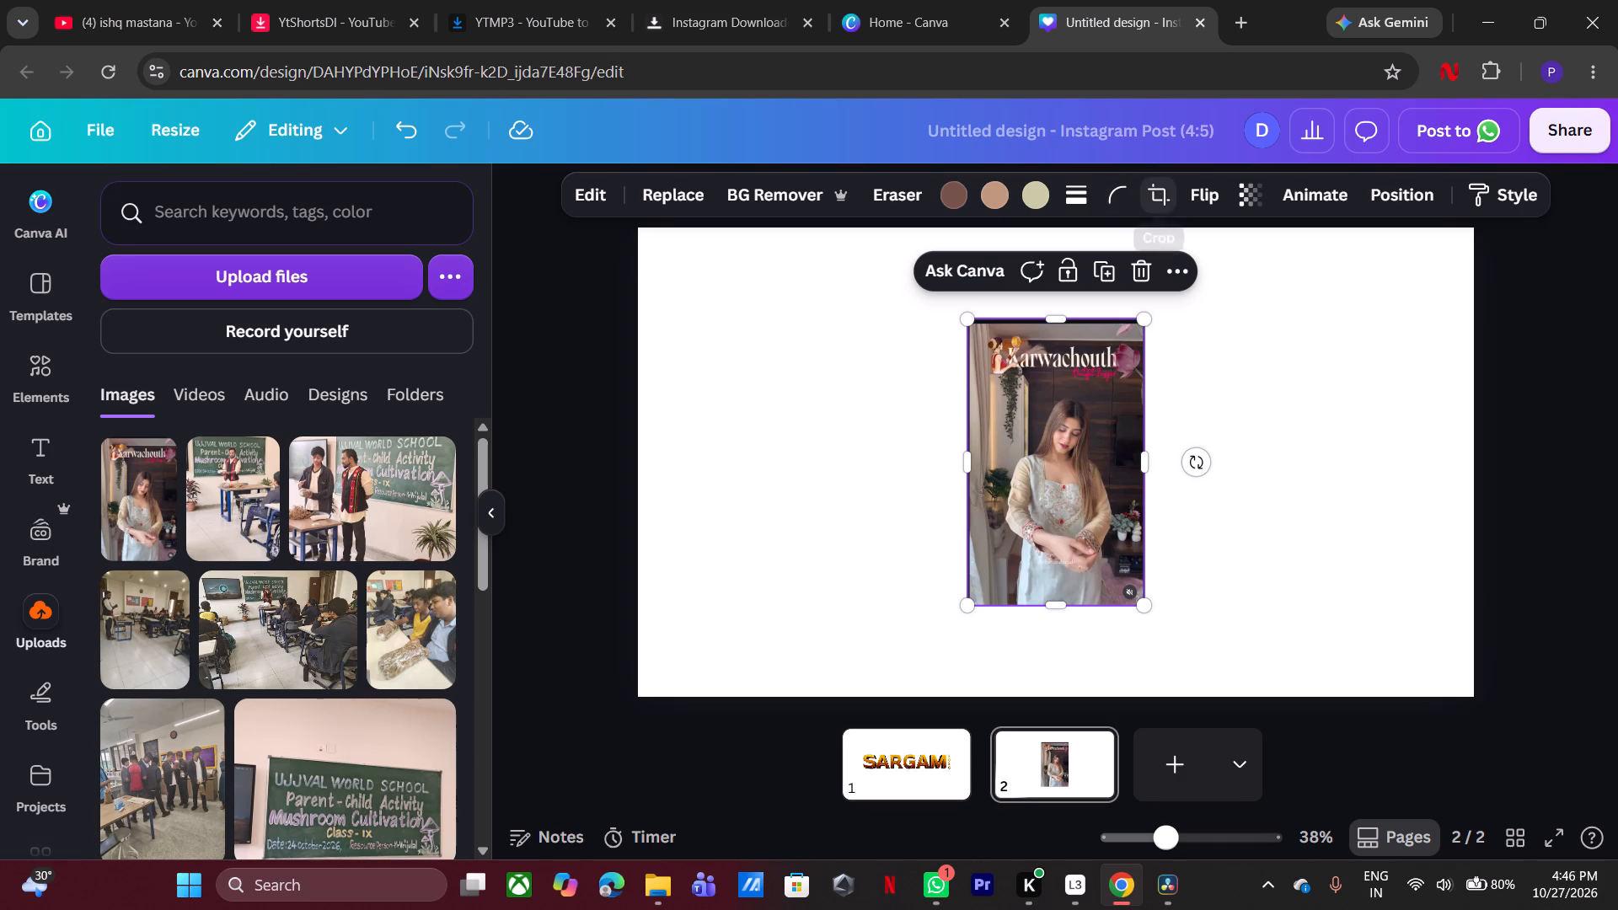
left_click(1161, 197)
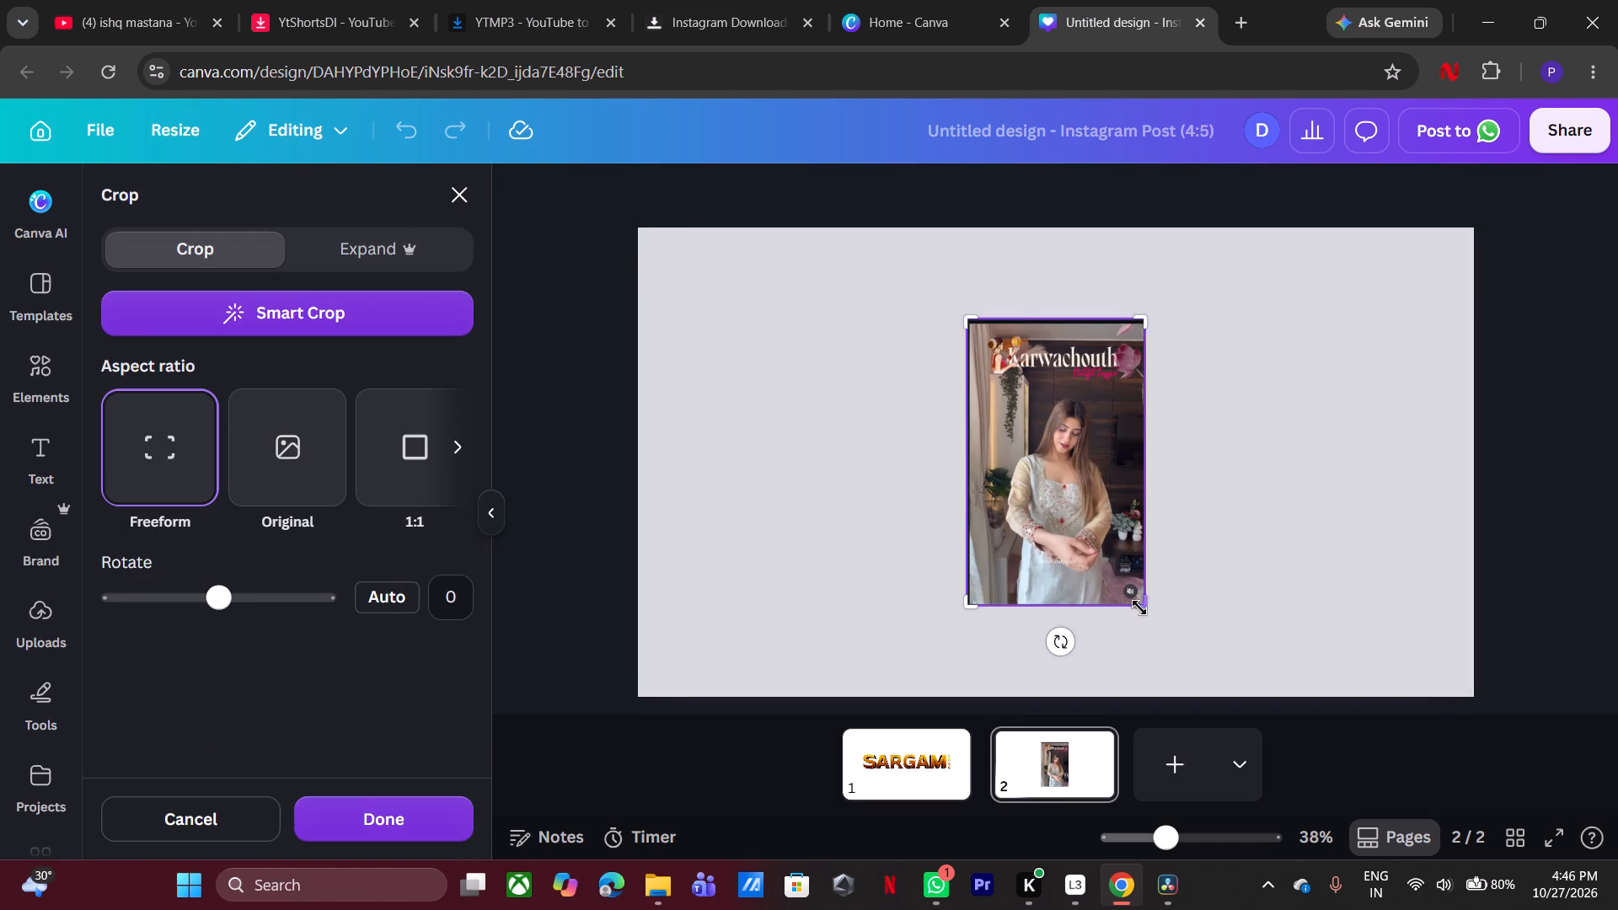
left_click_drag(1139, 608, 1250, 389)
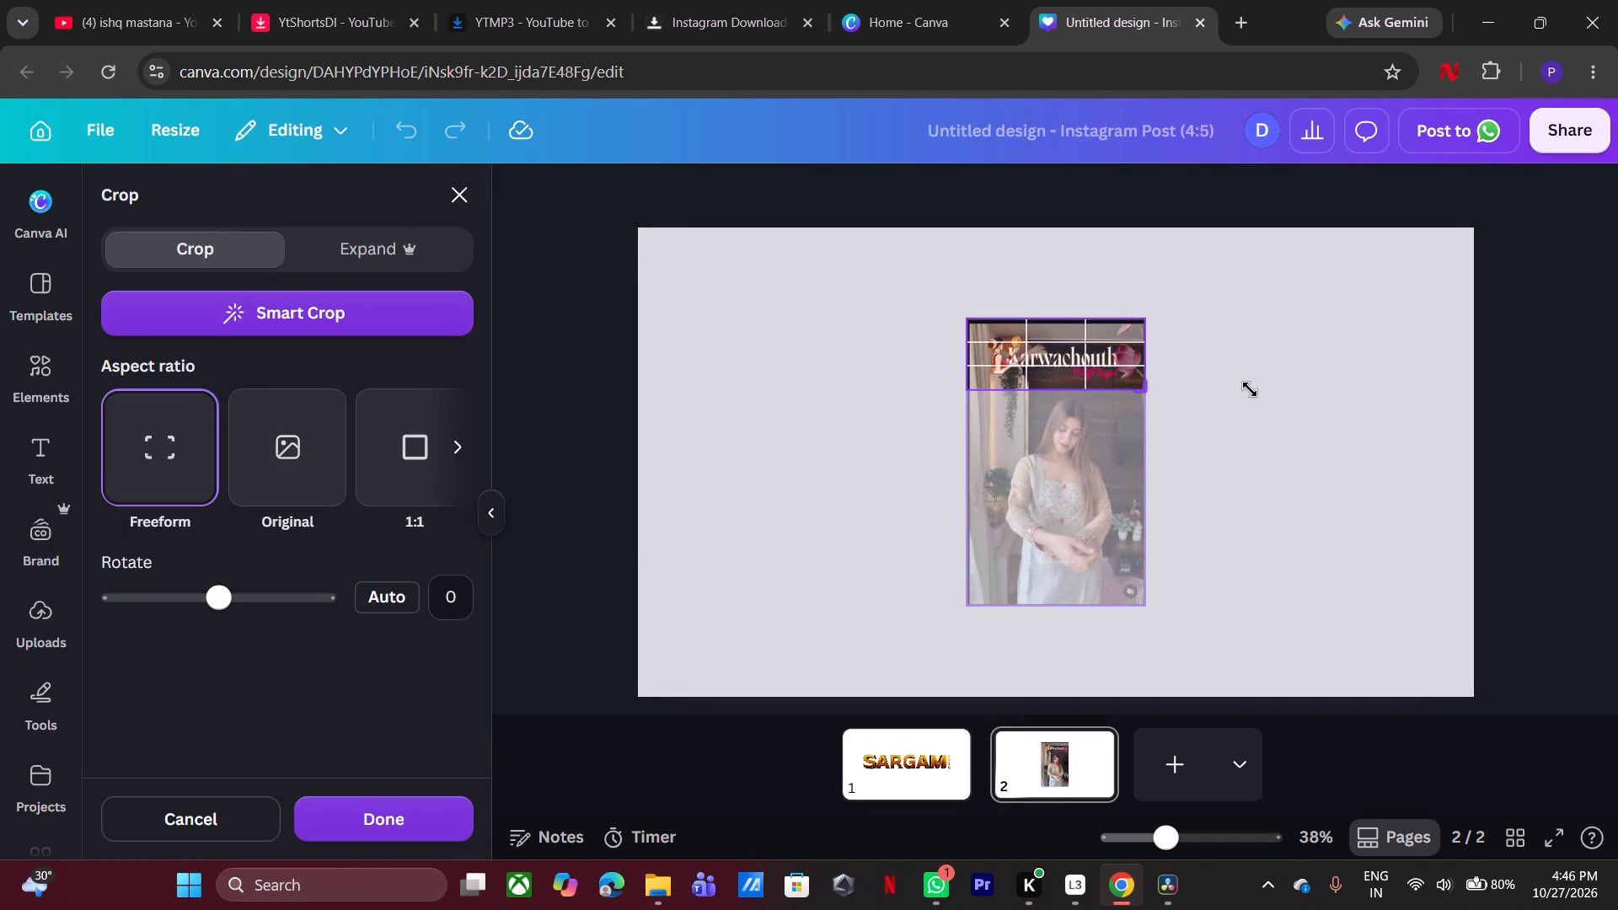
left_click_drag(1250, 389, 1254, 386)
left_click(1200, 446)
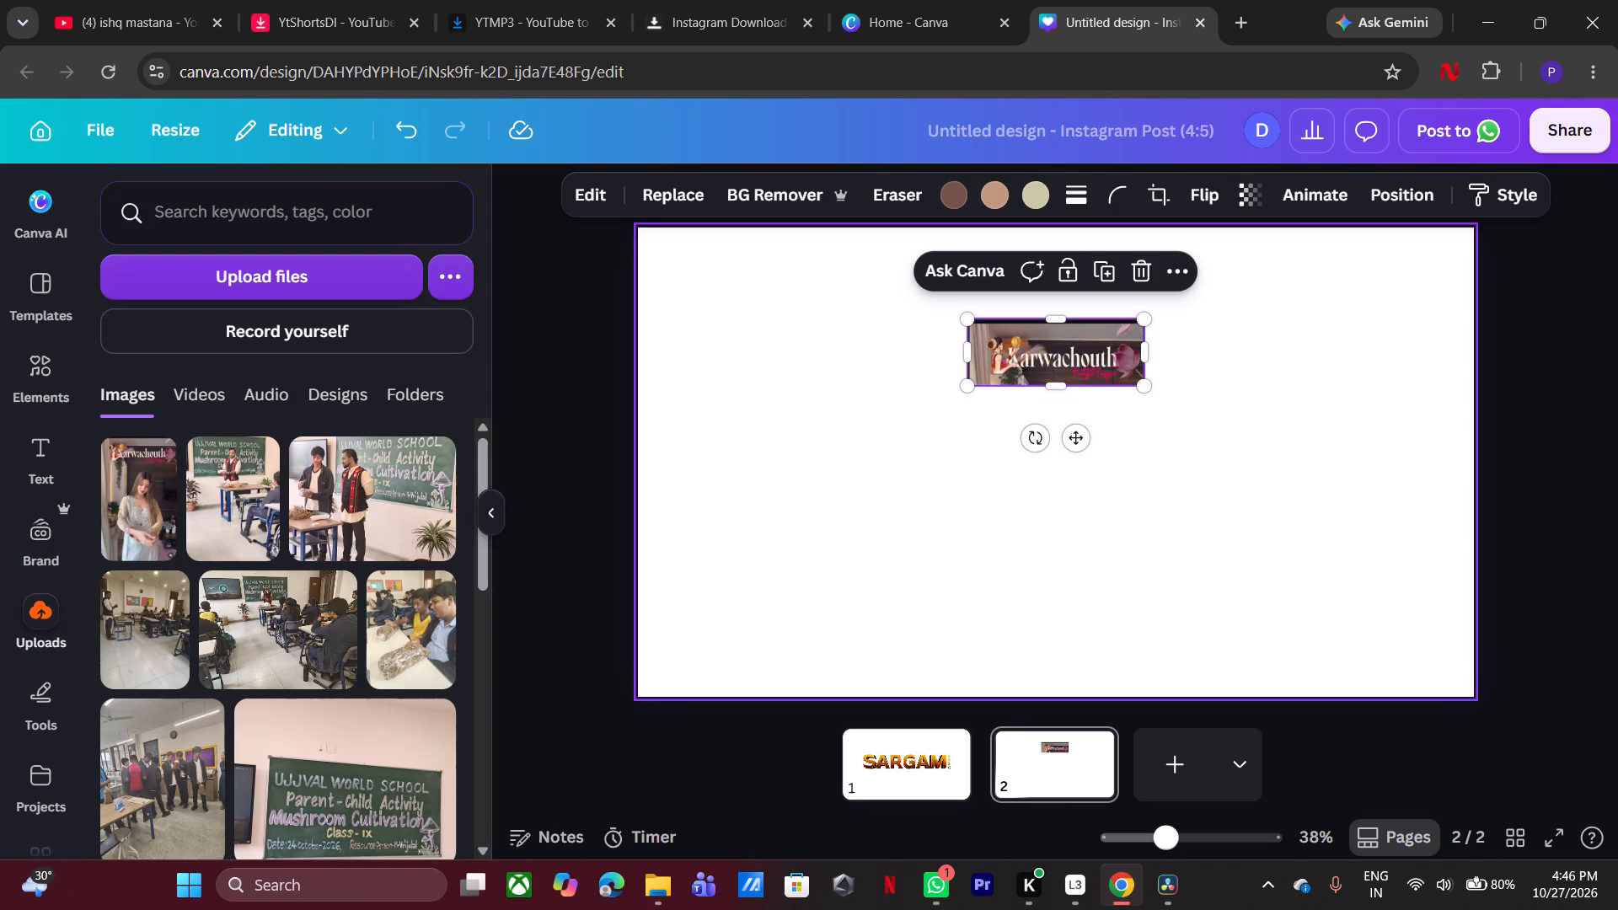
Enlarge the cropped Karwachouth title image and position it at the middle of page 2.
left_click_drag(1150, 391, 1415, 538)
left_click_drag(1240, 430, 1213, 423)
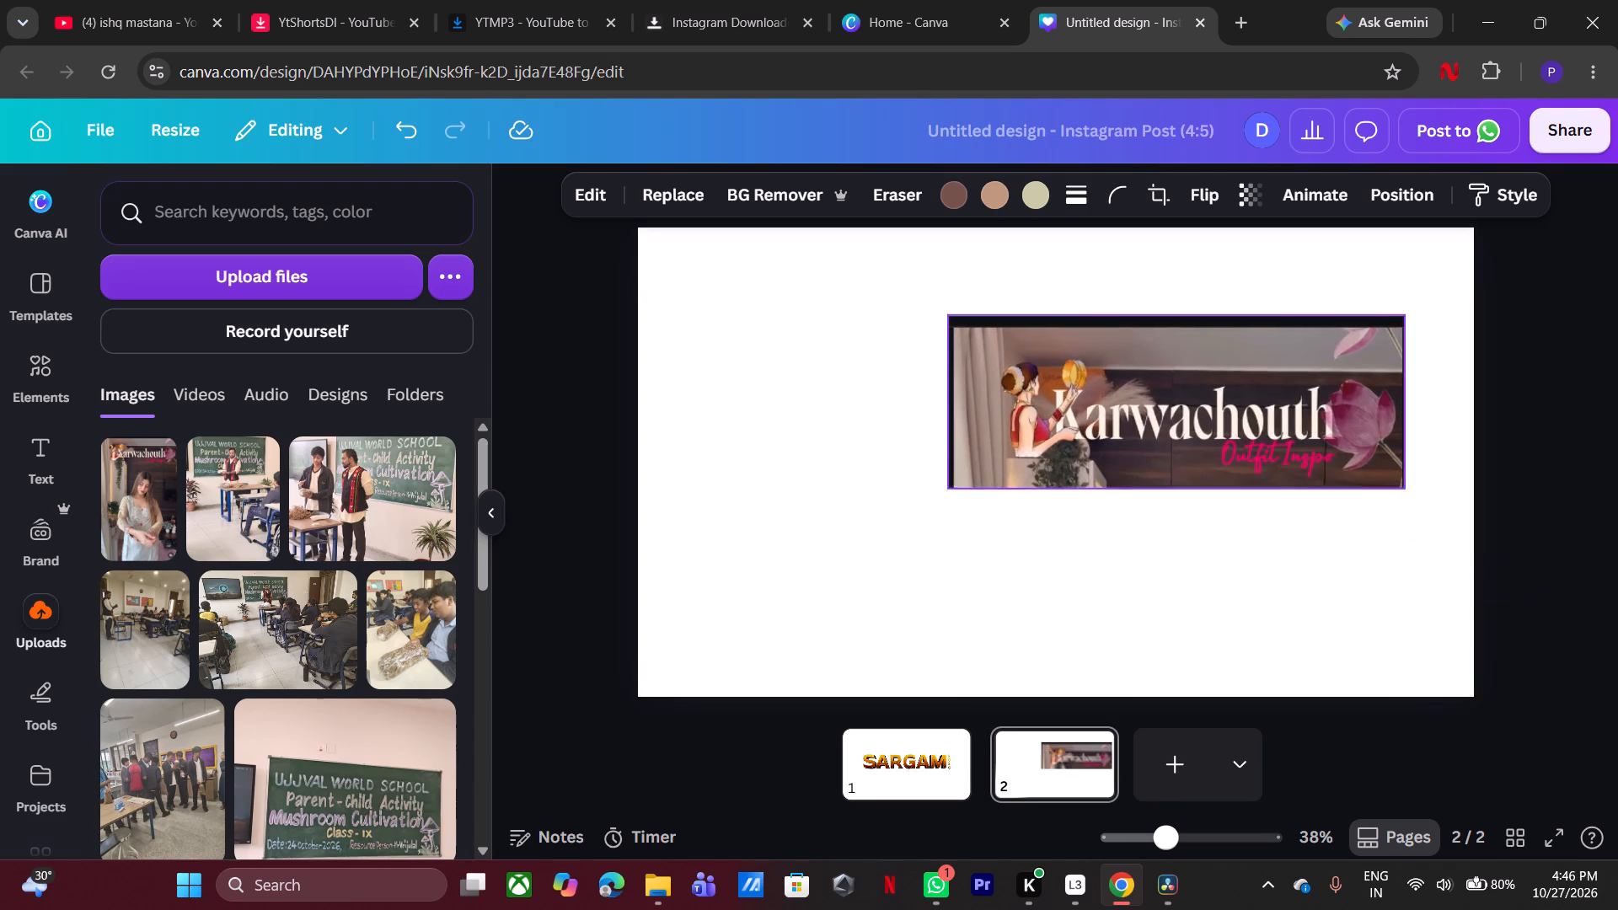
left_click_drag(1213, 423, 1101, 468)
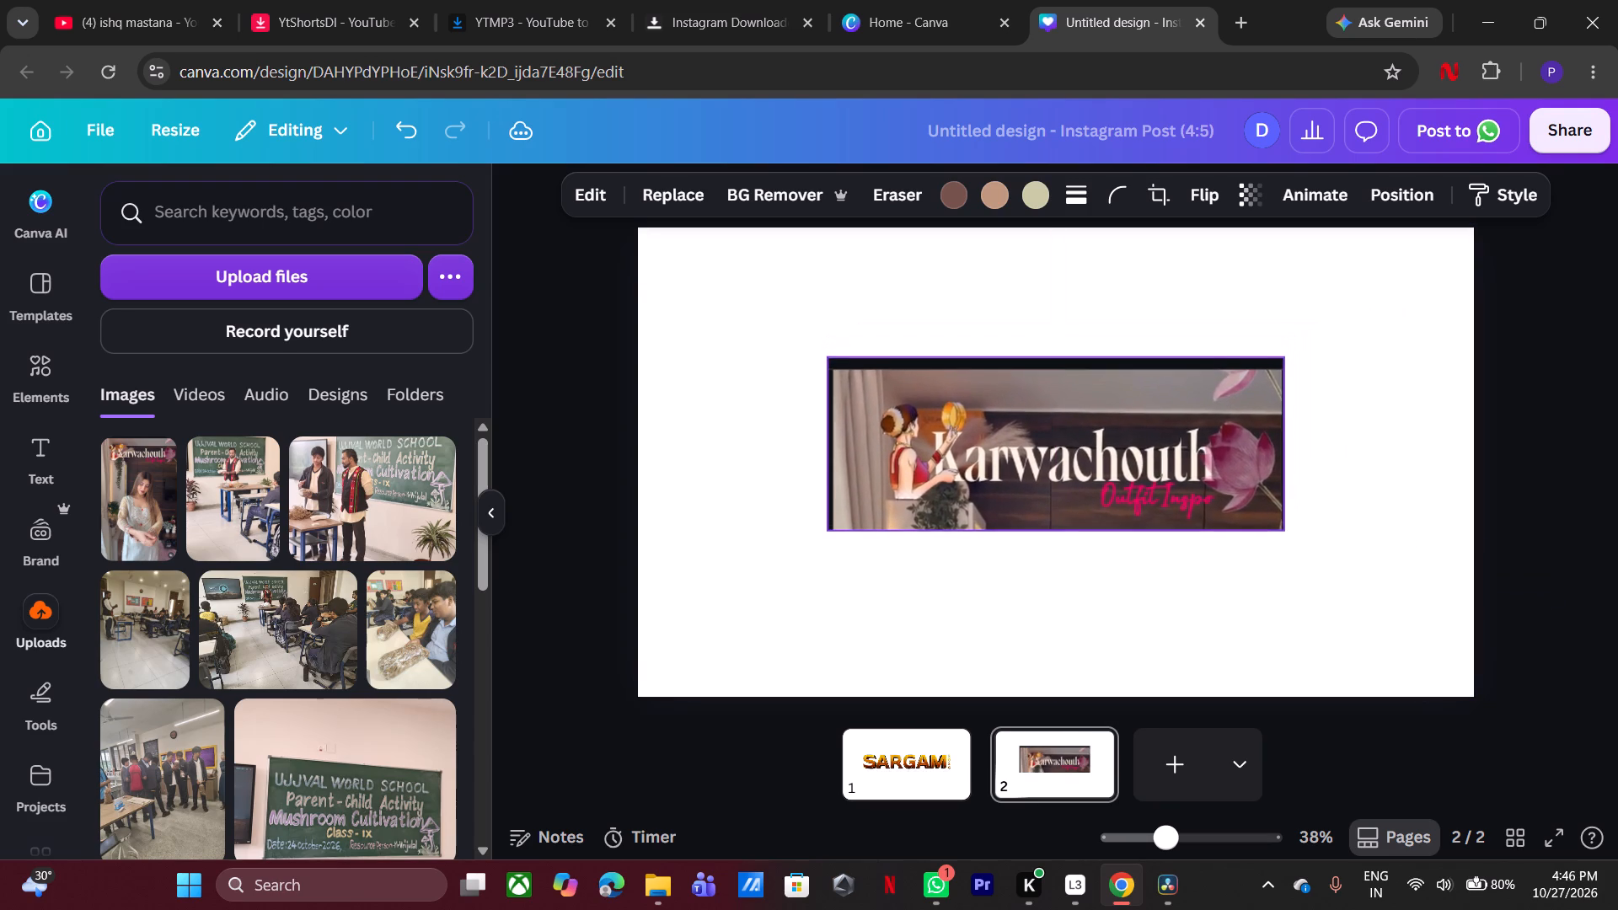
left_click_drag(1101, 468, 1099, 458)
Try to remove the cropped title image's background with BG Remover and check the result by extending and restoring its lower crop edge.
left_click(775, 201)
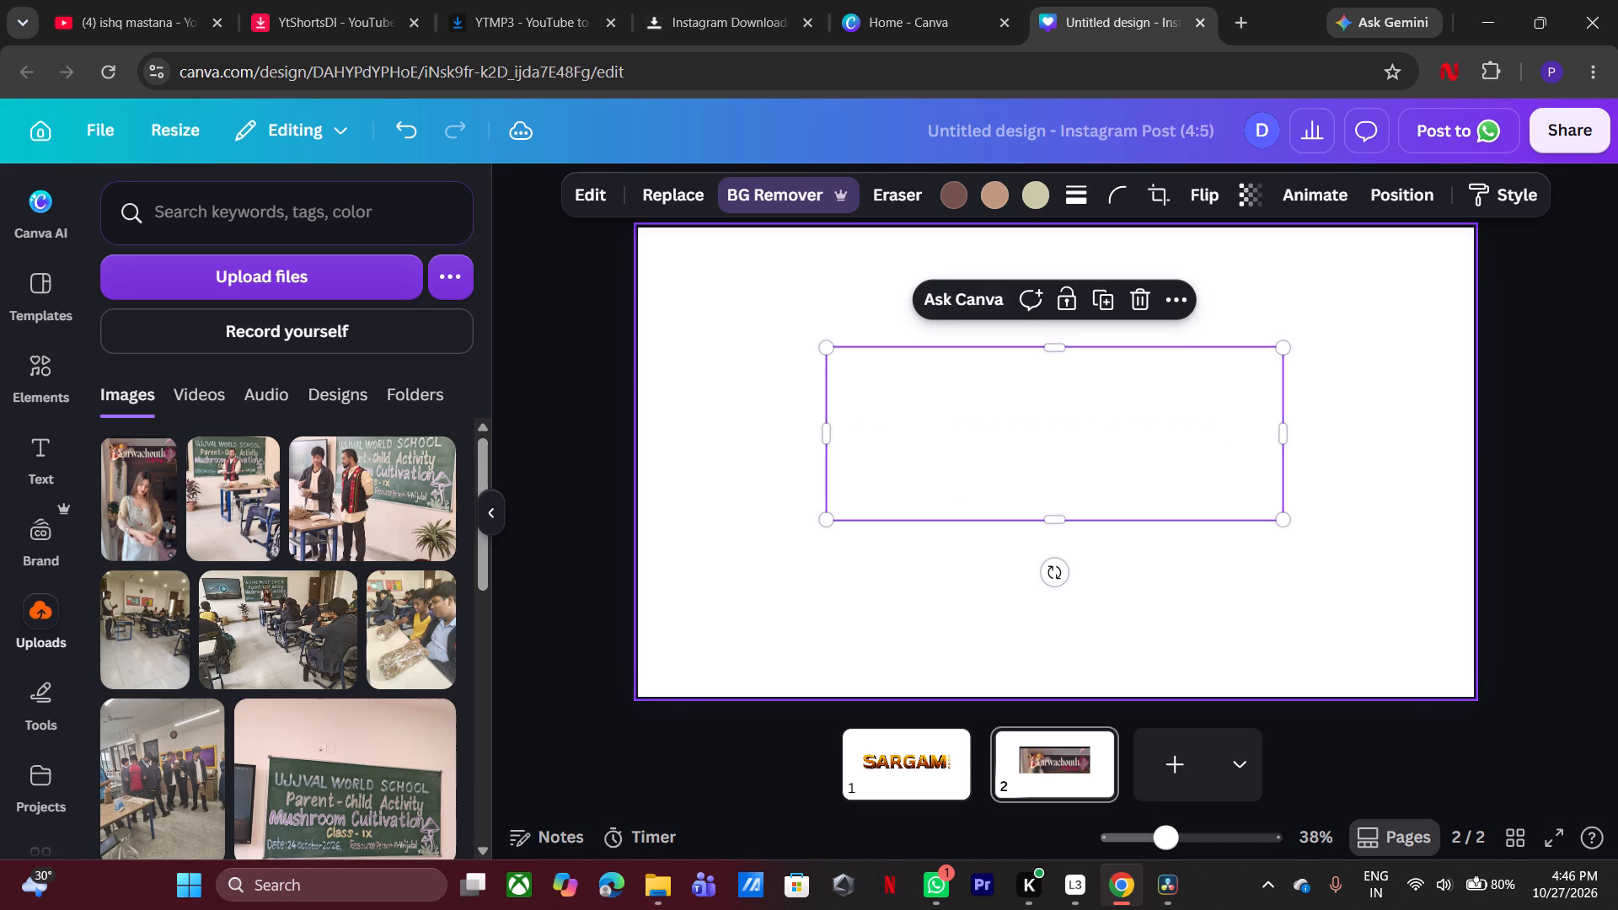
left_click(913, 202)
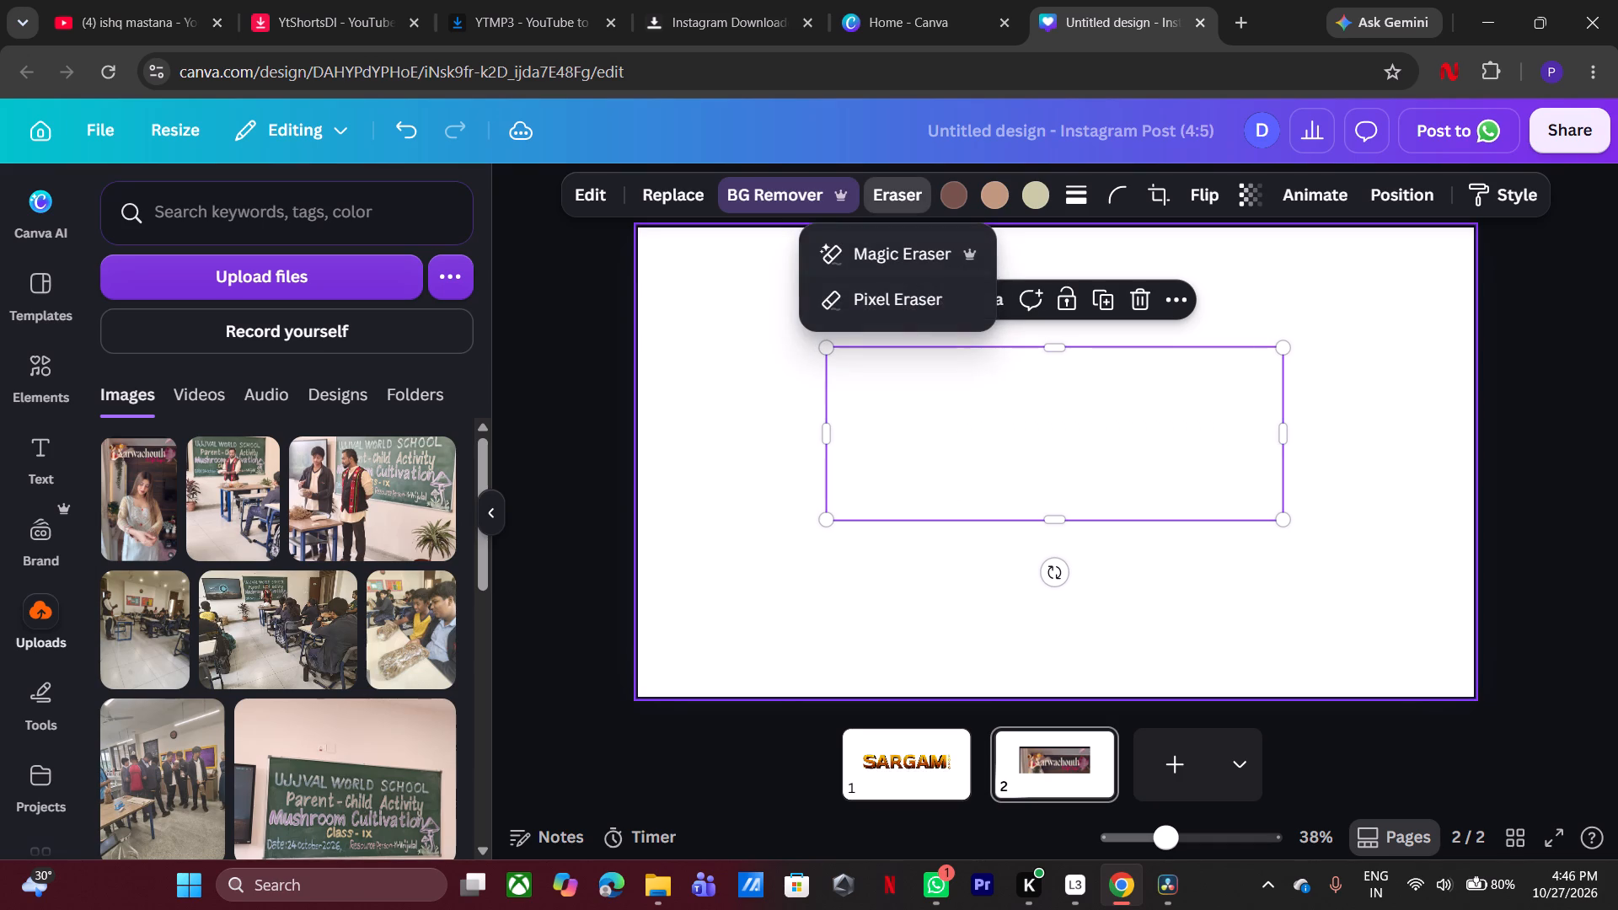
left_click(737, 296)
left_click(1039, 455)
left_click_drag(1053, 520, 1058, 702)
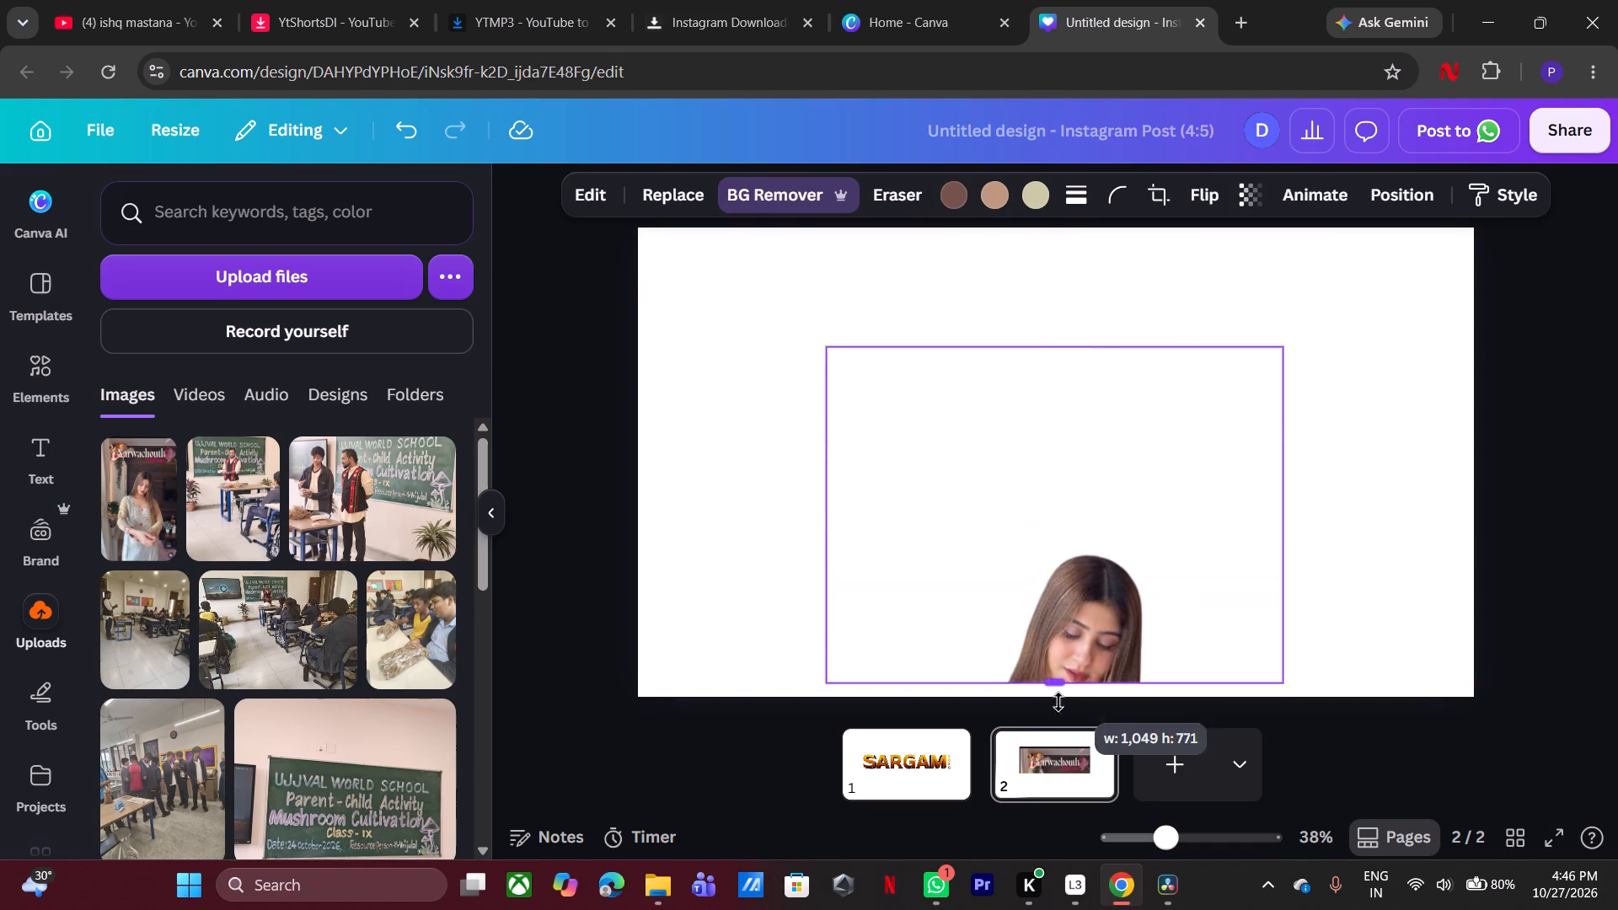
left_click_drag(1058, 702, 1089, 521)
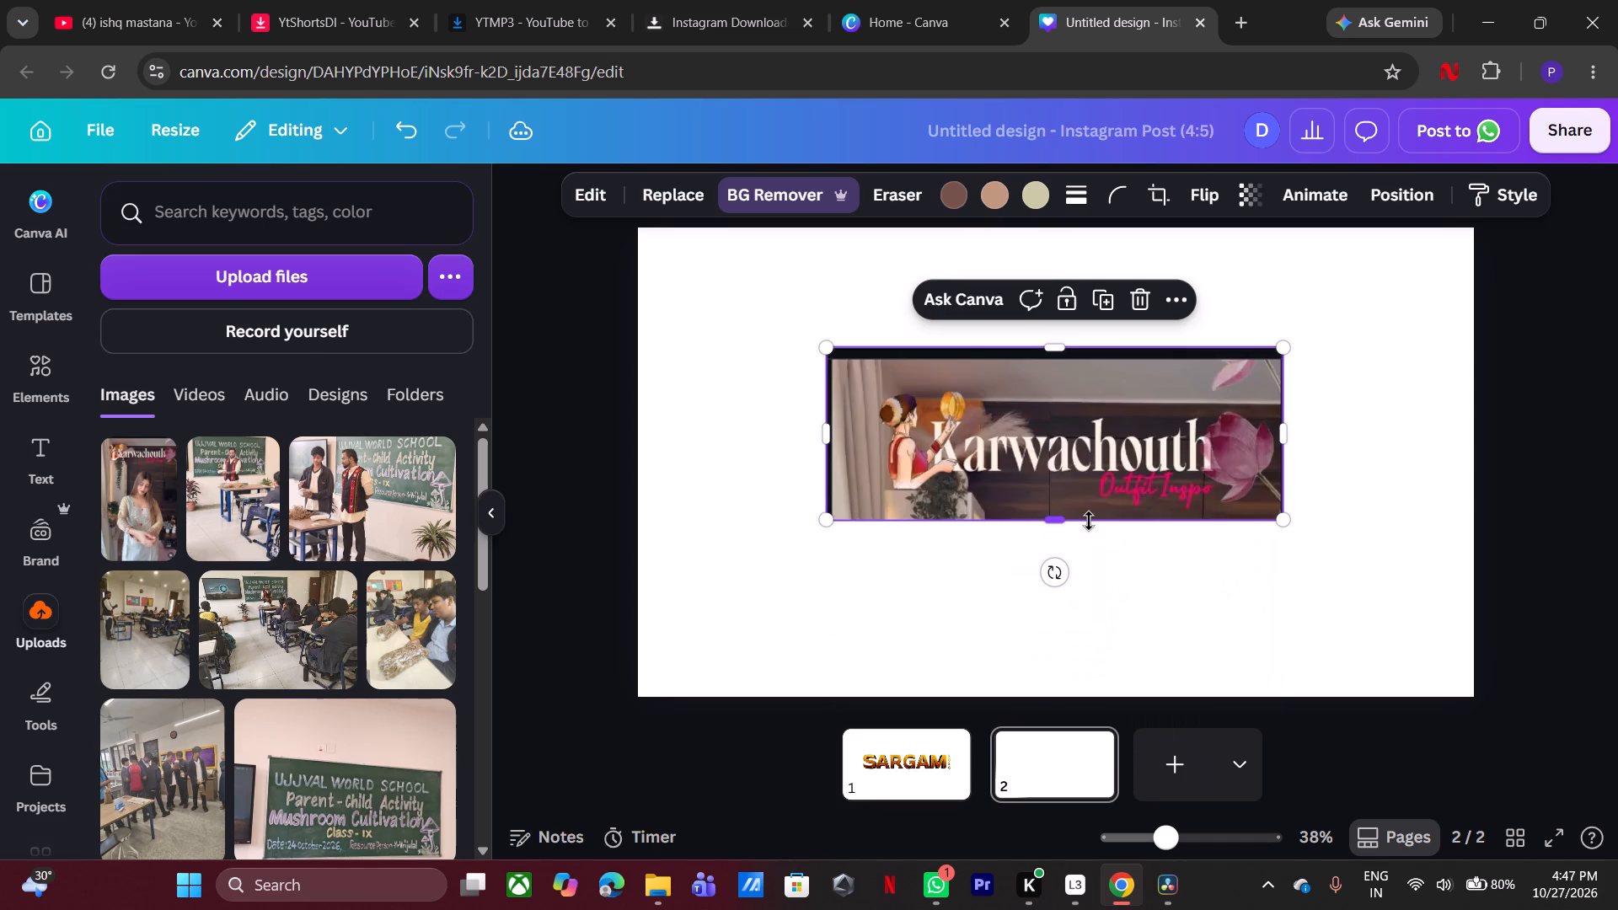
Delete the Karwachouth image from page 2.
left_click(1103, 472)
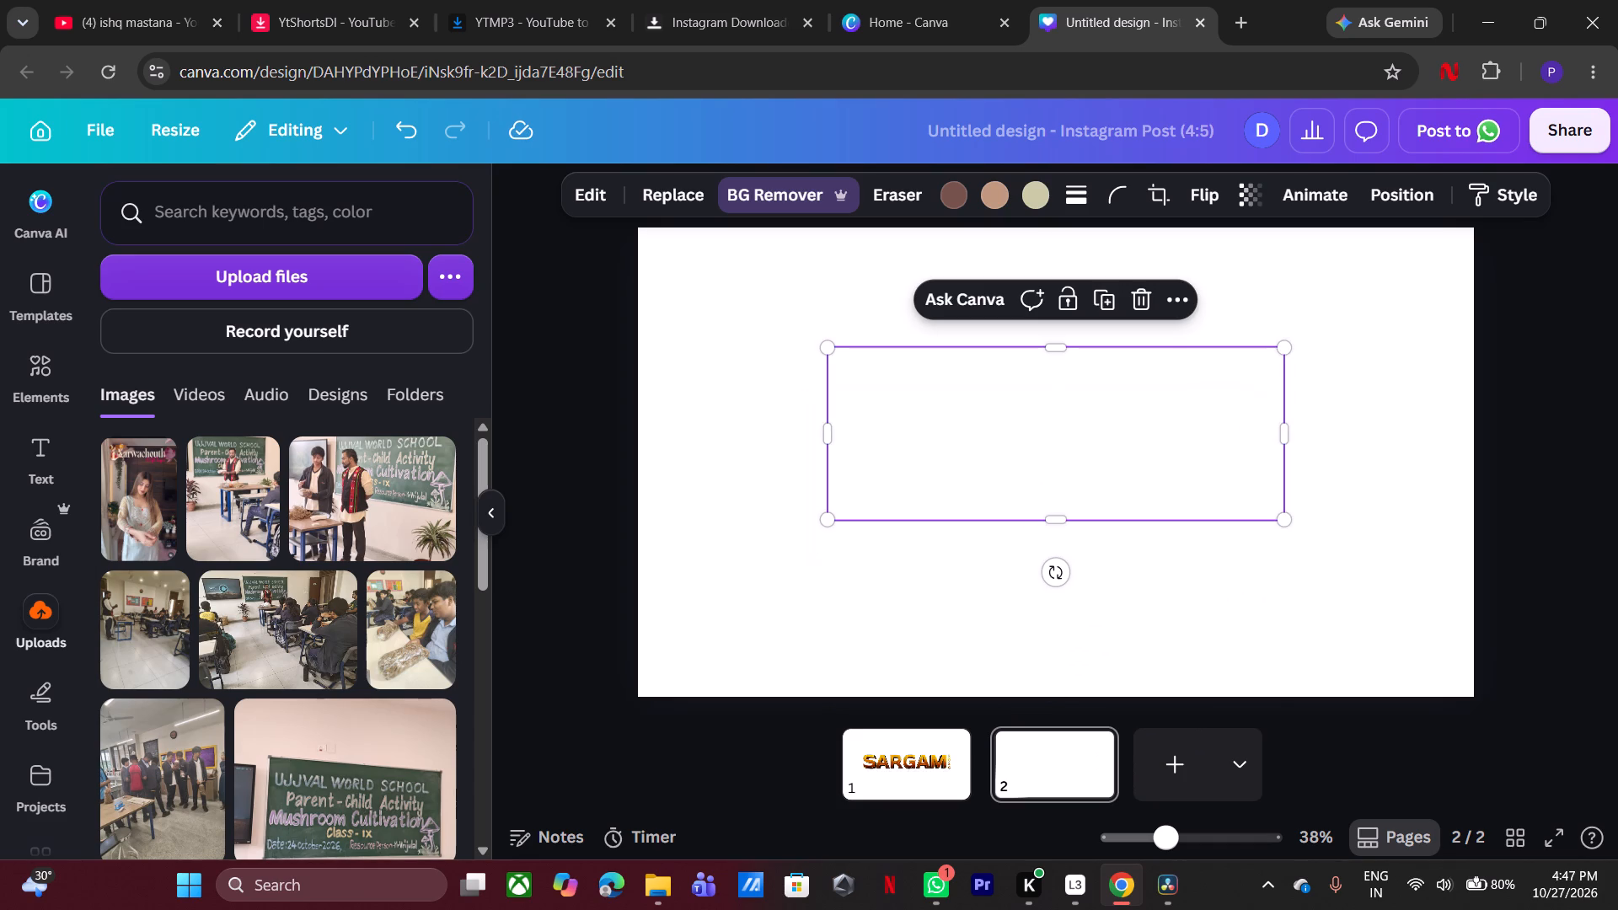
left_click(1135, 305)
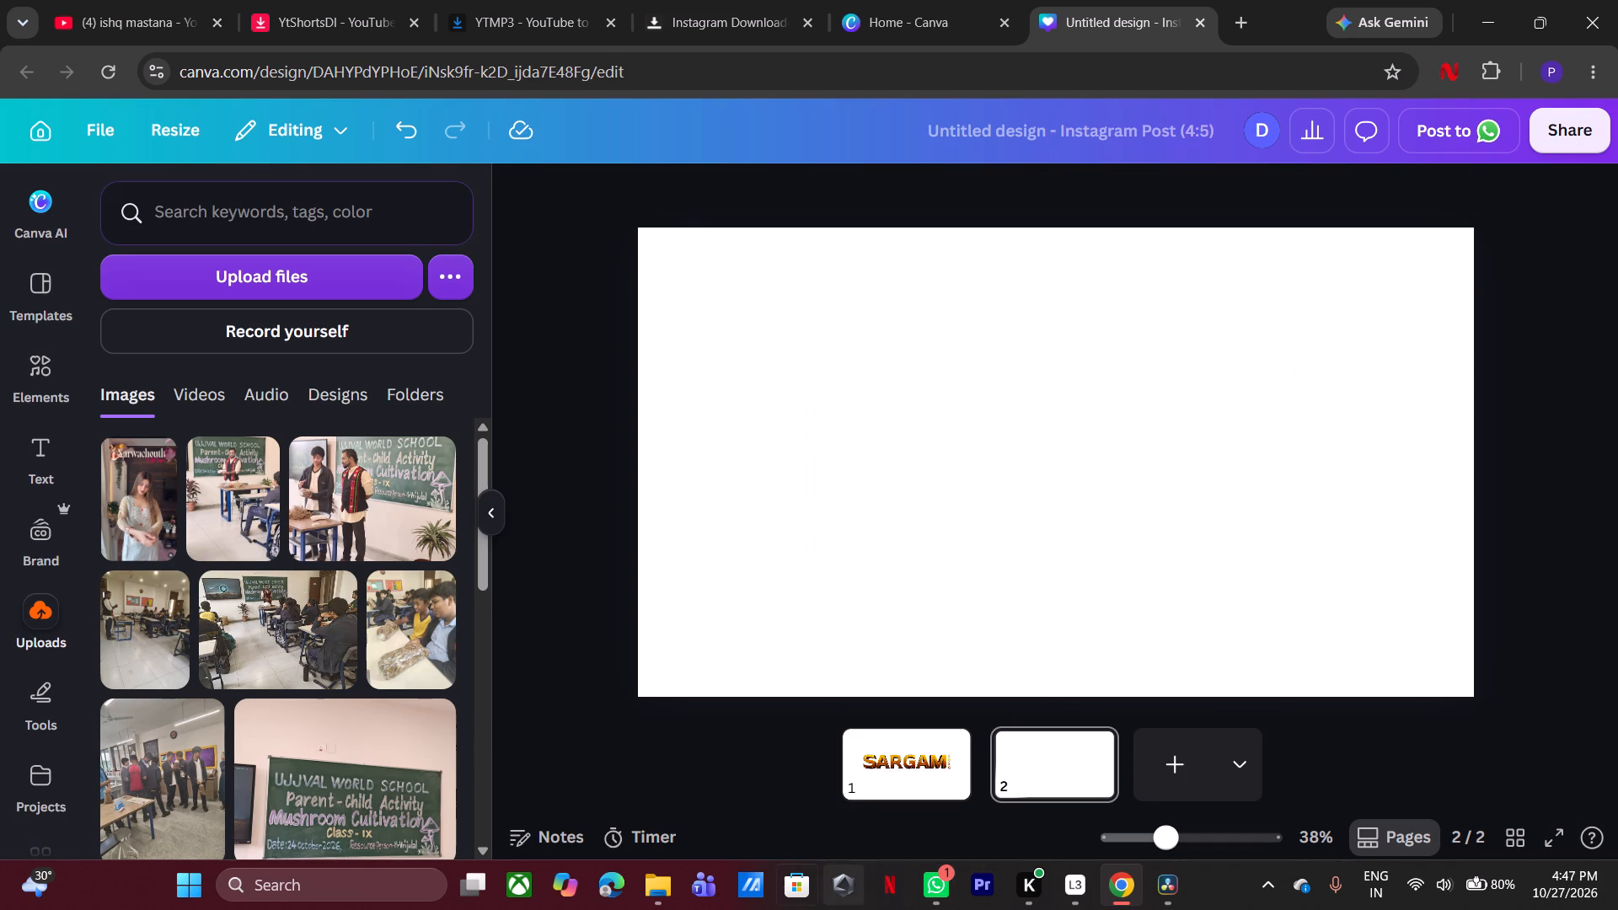
double_click(664, 892)
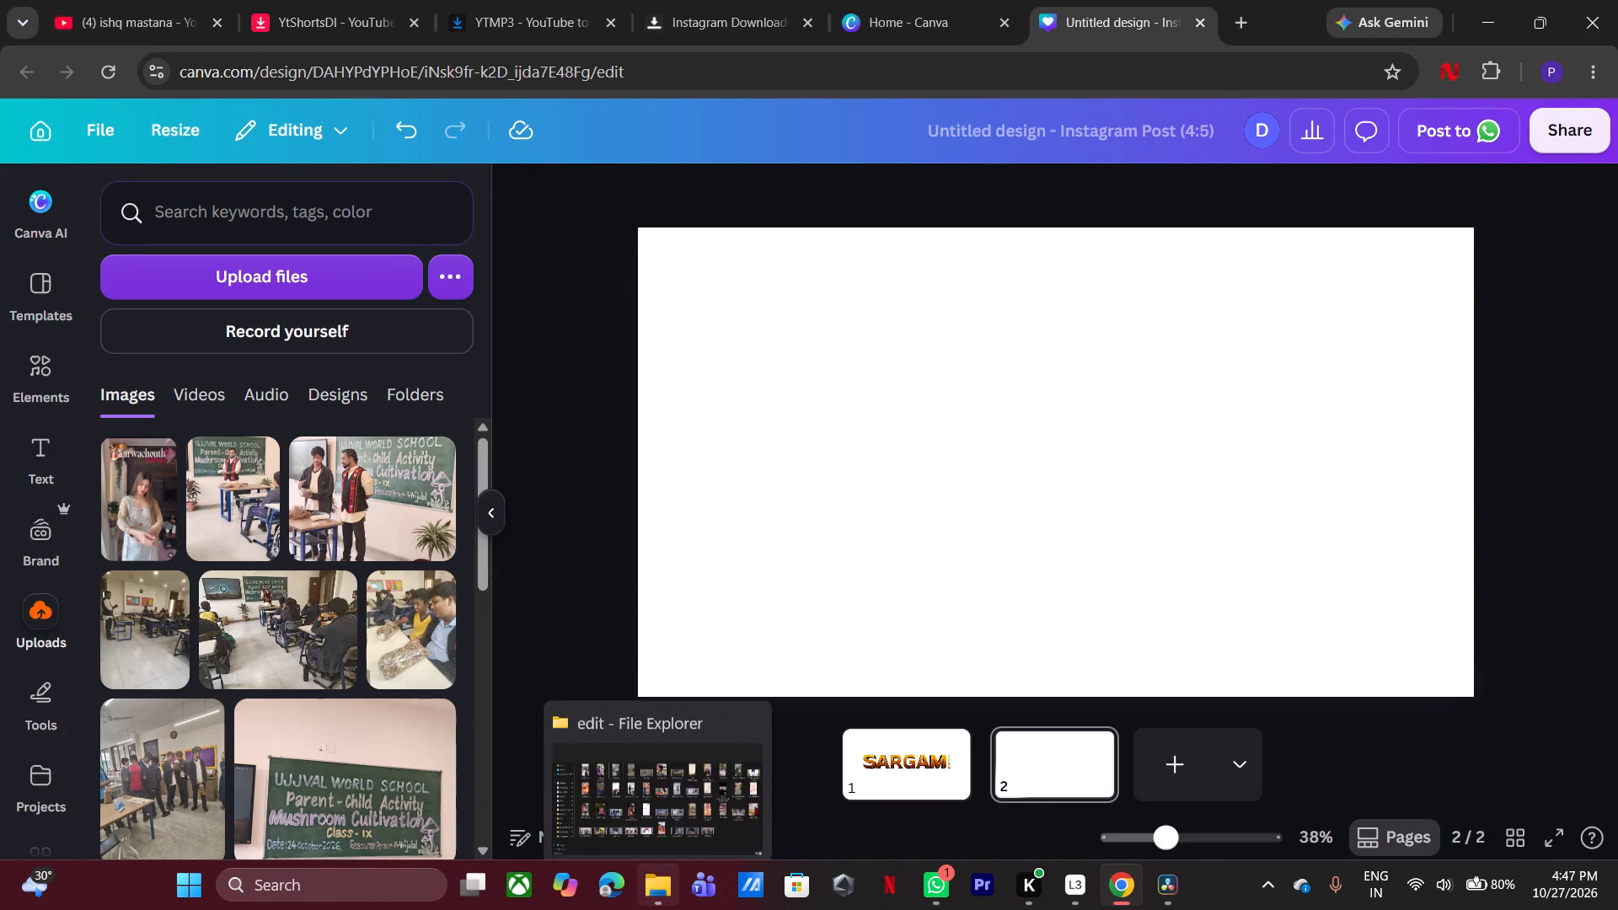
left_click(674, 795)
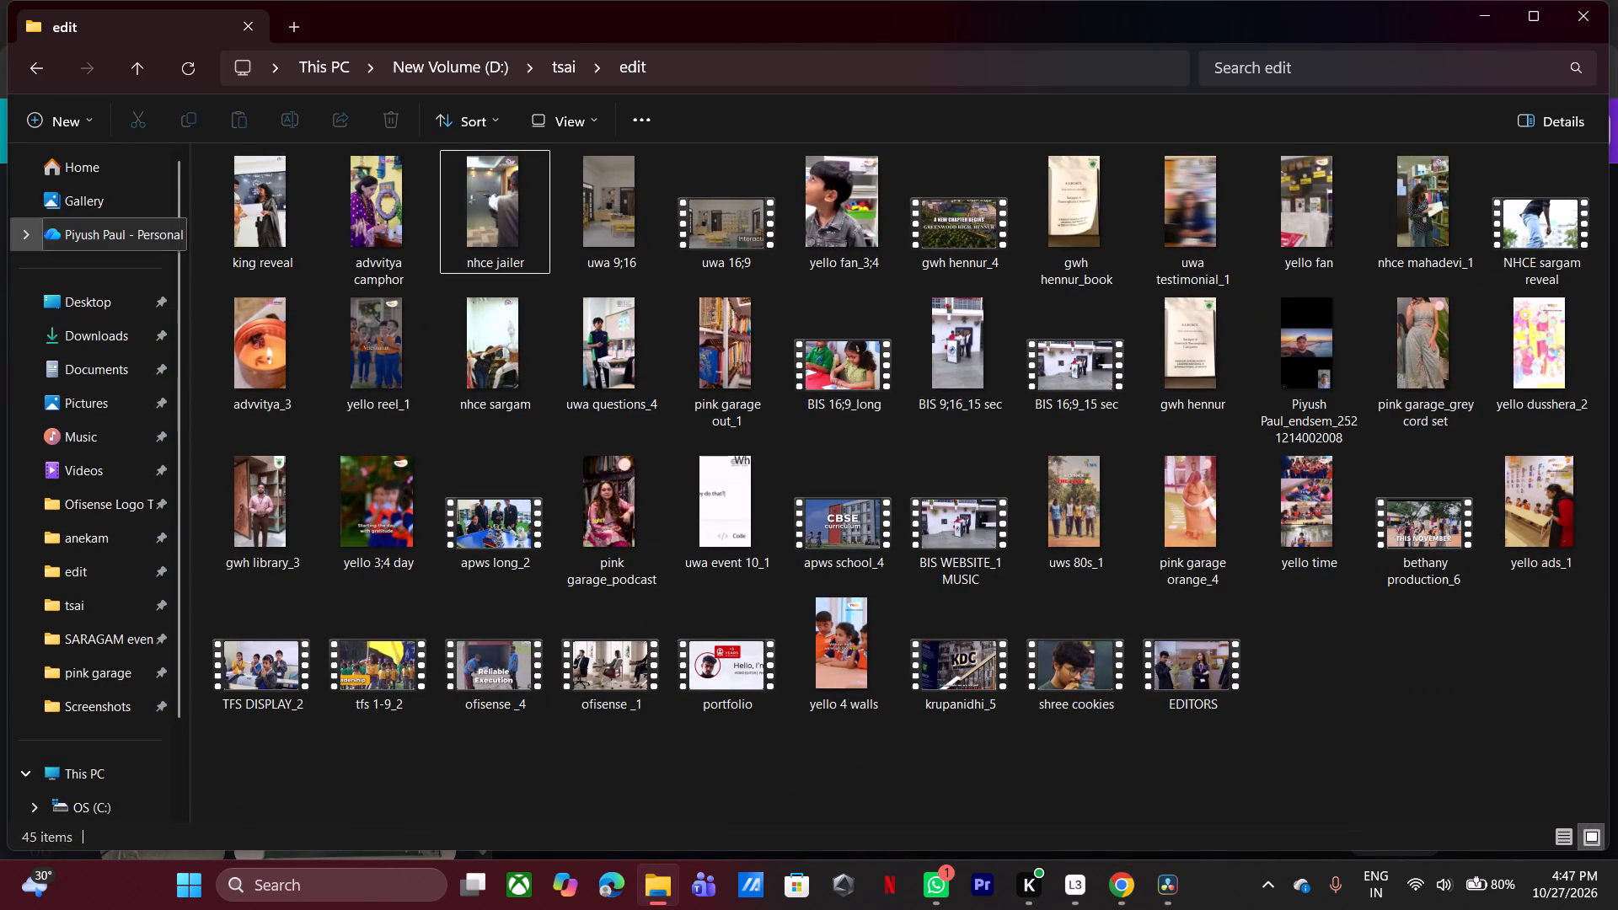
left_click(104, 397)
double_click(610, 237)
double_click(1497, 264)
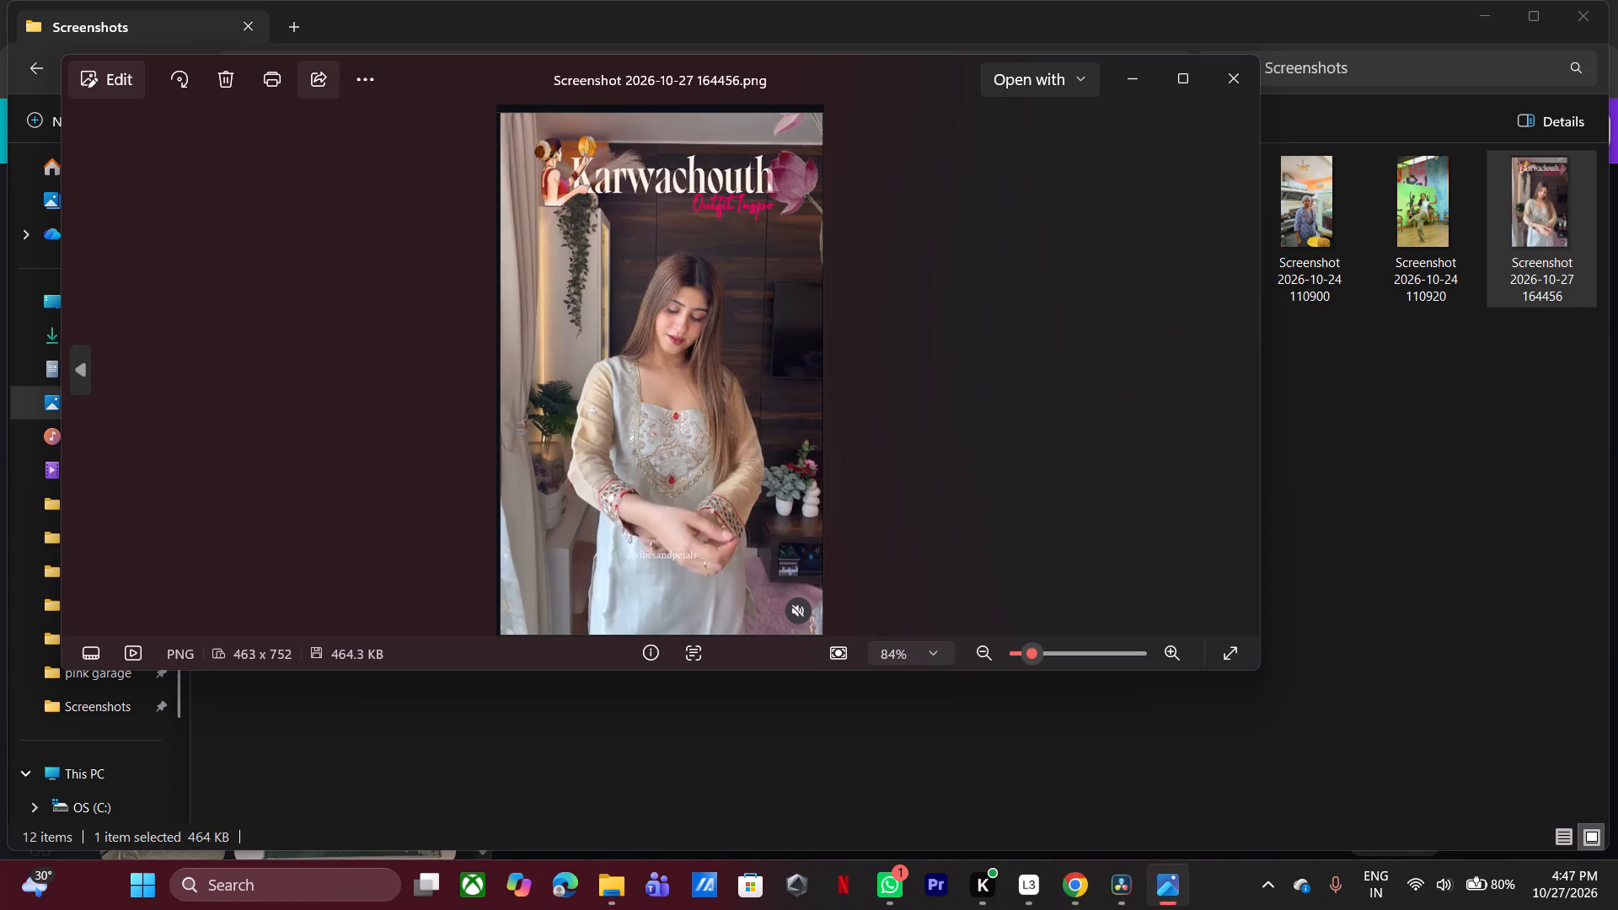
Crop the screenshot to its Karwachouth title strip at 463 x 192, save it over the original, and put the photo and folder windows away.
left_click(126, 92)
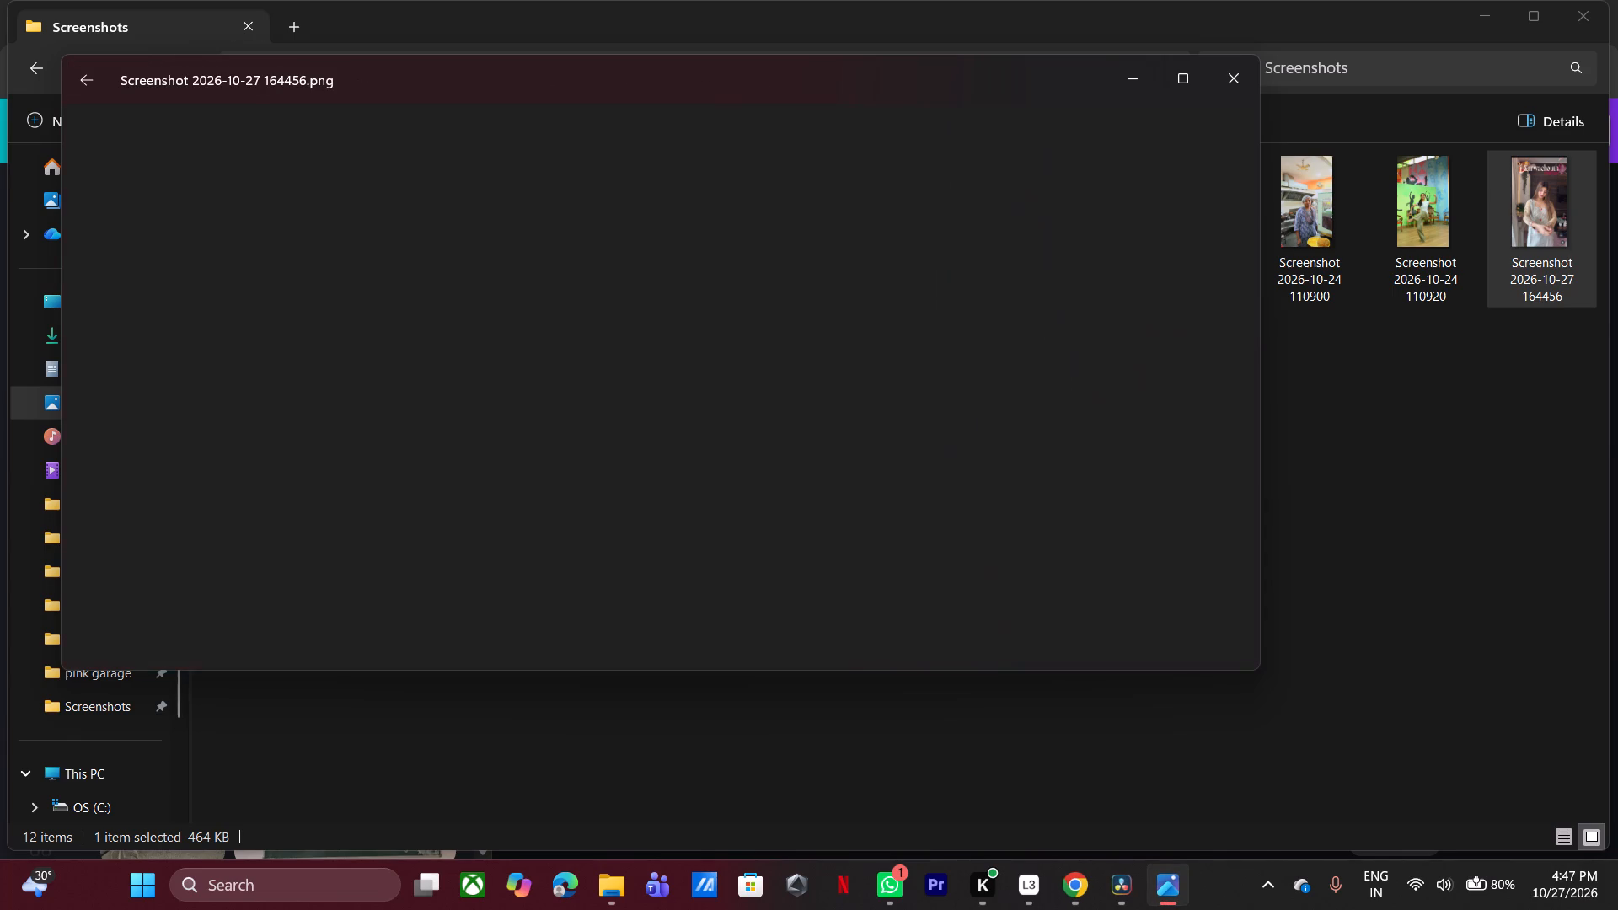
left_click(669, 492)
left_click_drag(662, 488, 661, 488)
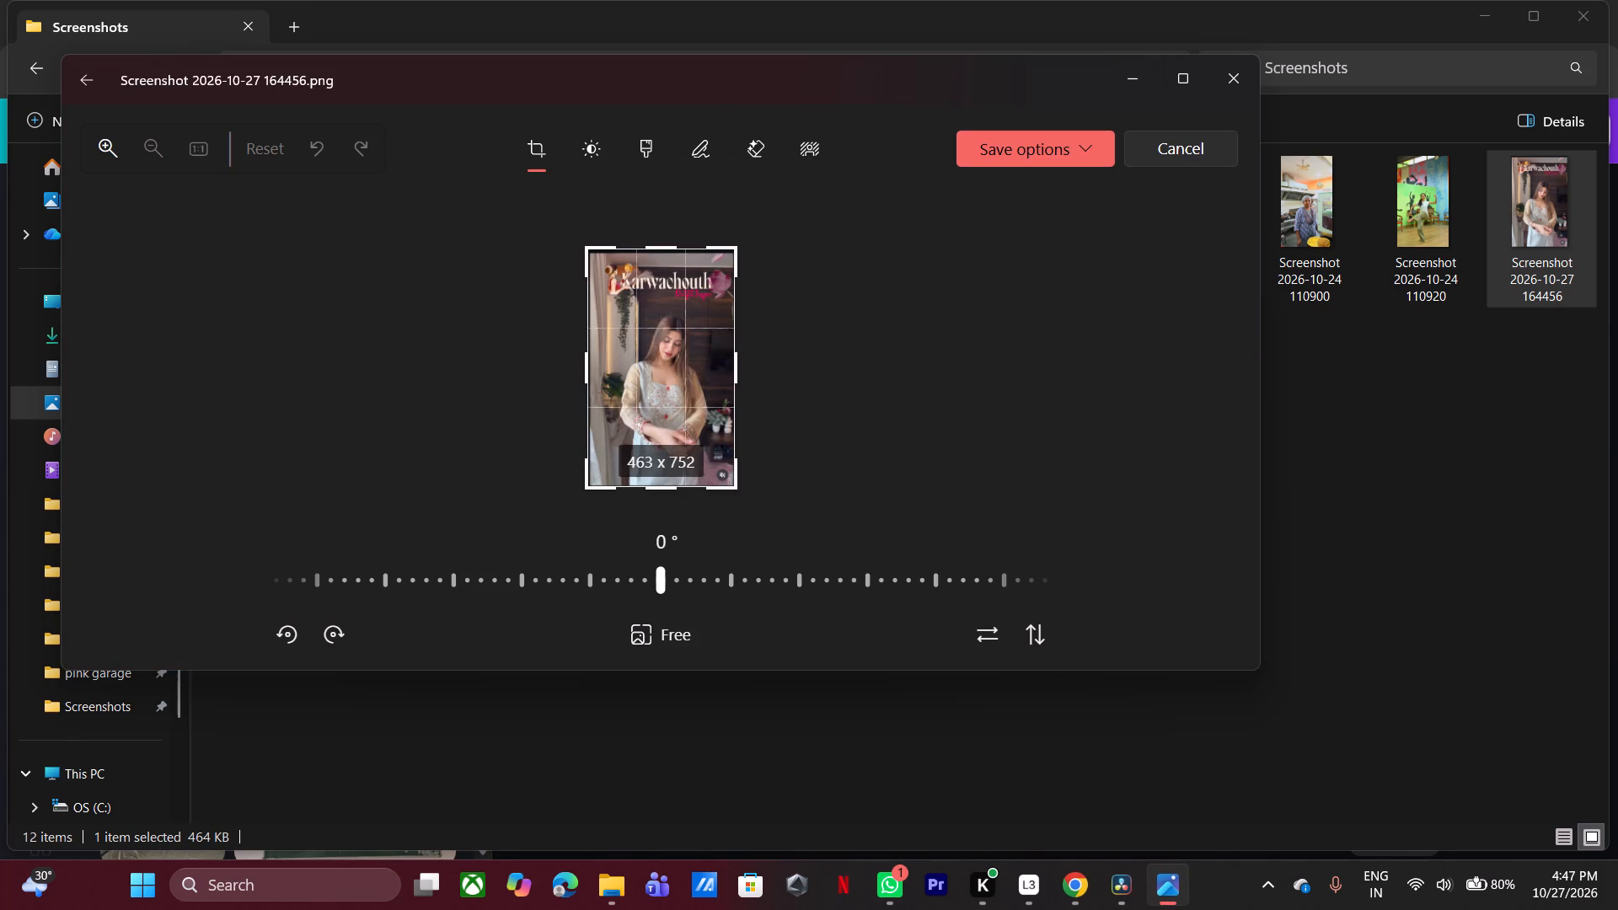
left_click_drag(661, 488, 669, 318)
left_click_drag(673, 490, 688, 395)
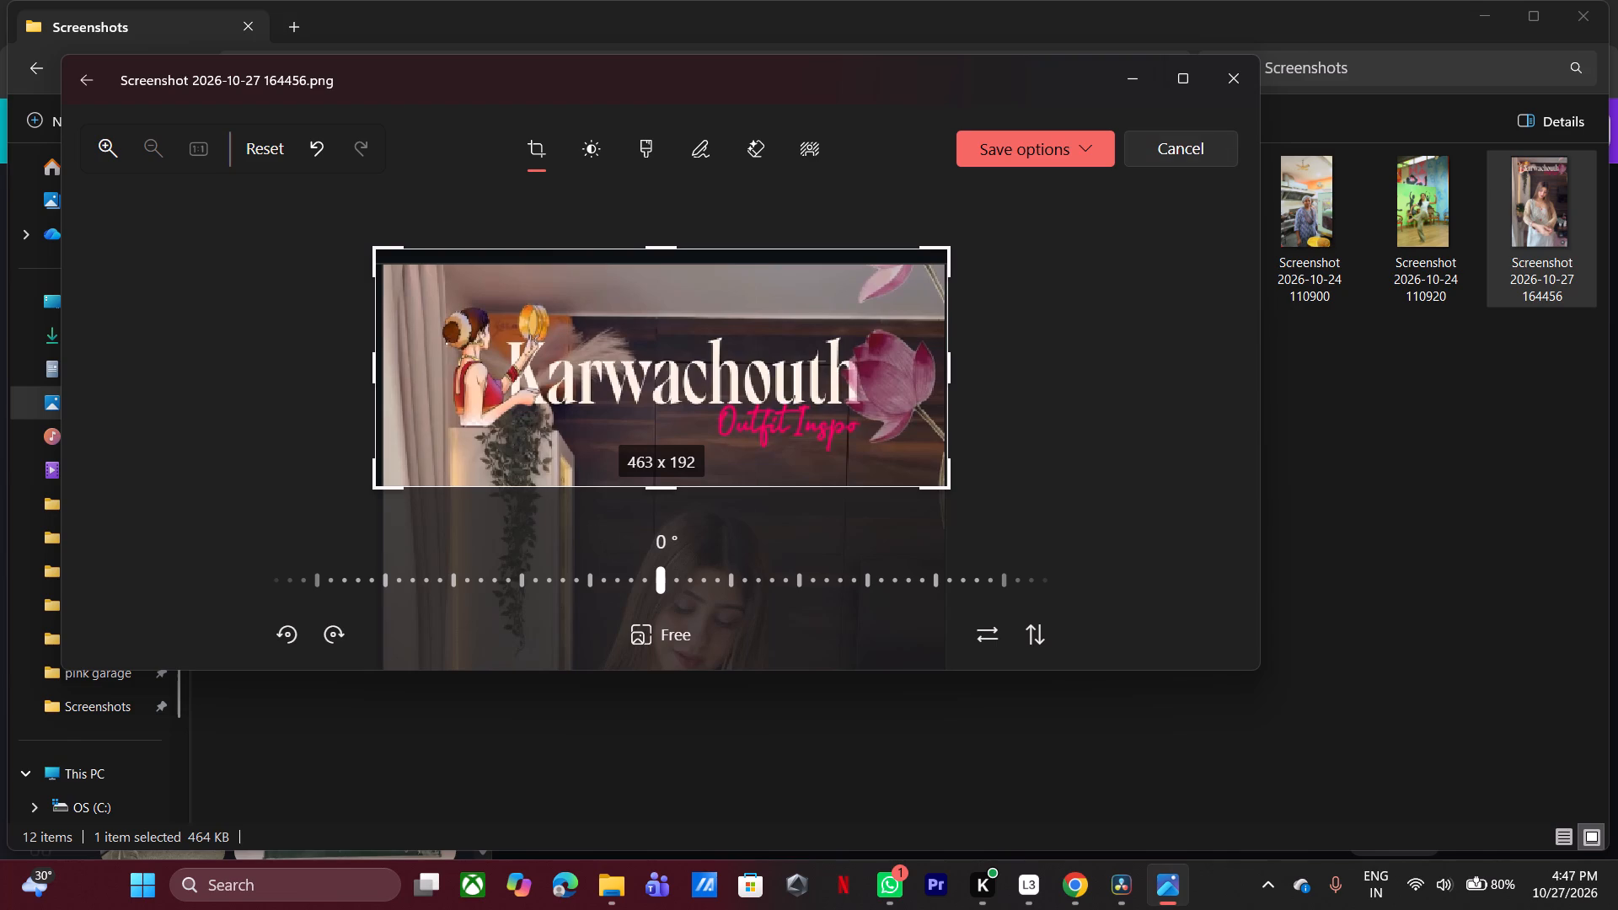
left_click(1096, 140)
left_click(1027, 227)
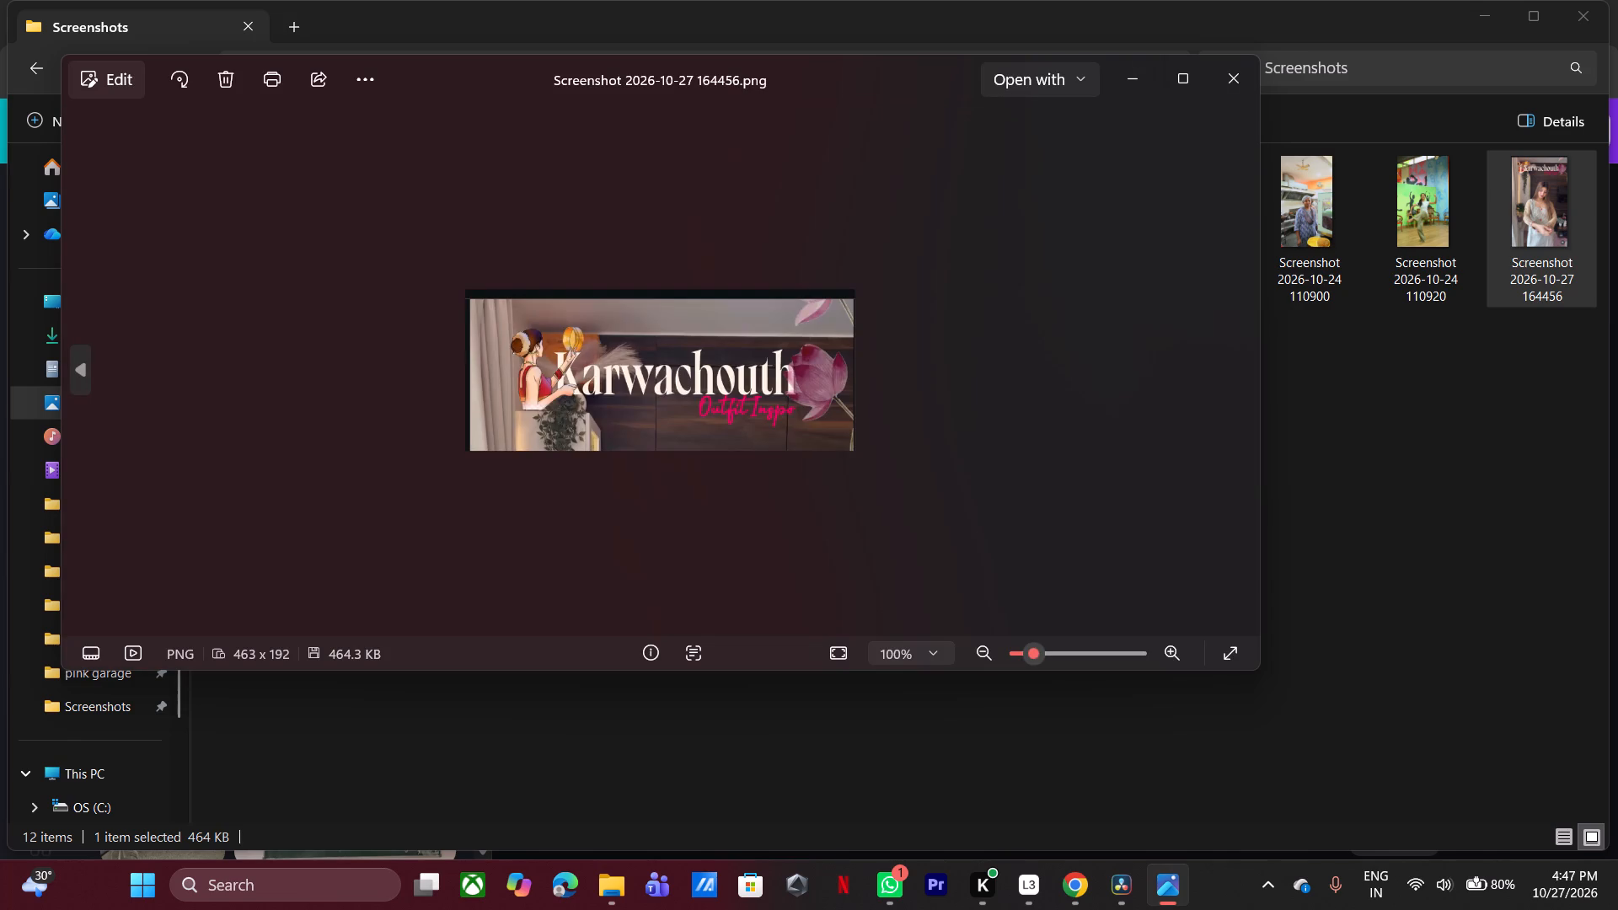
left_click(1224, 80)
left_click(1480, 18)
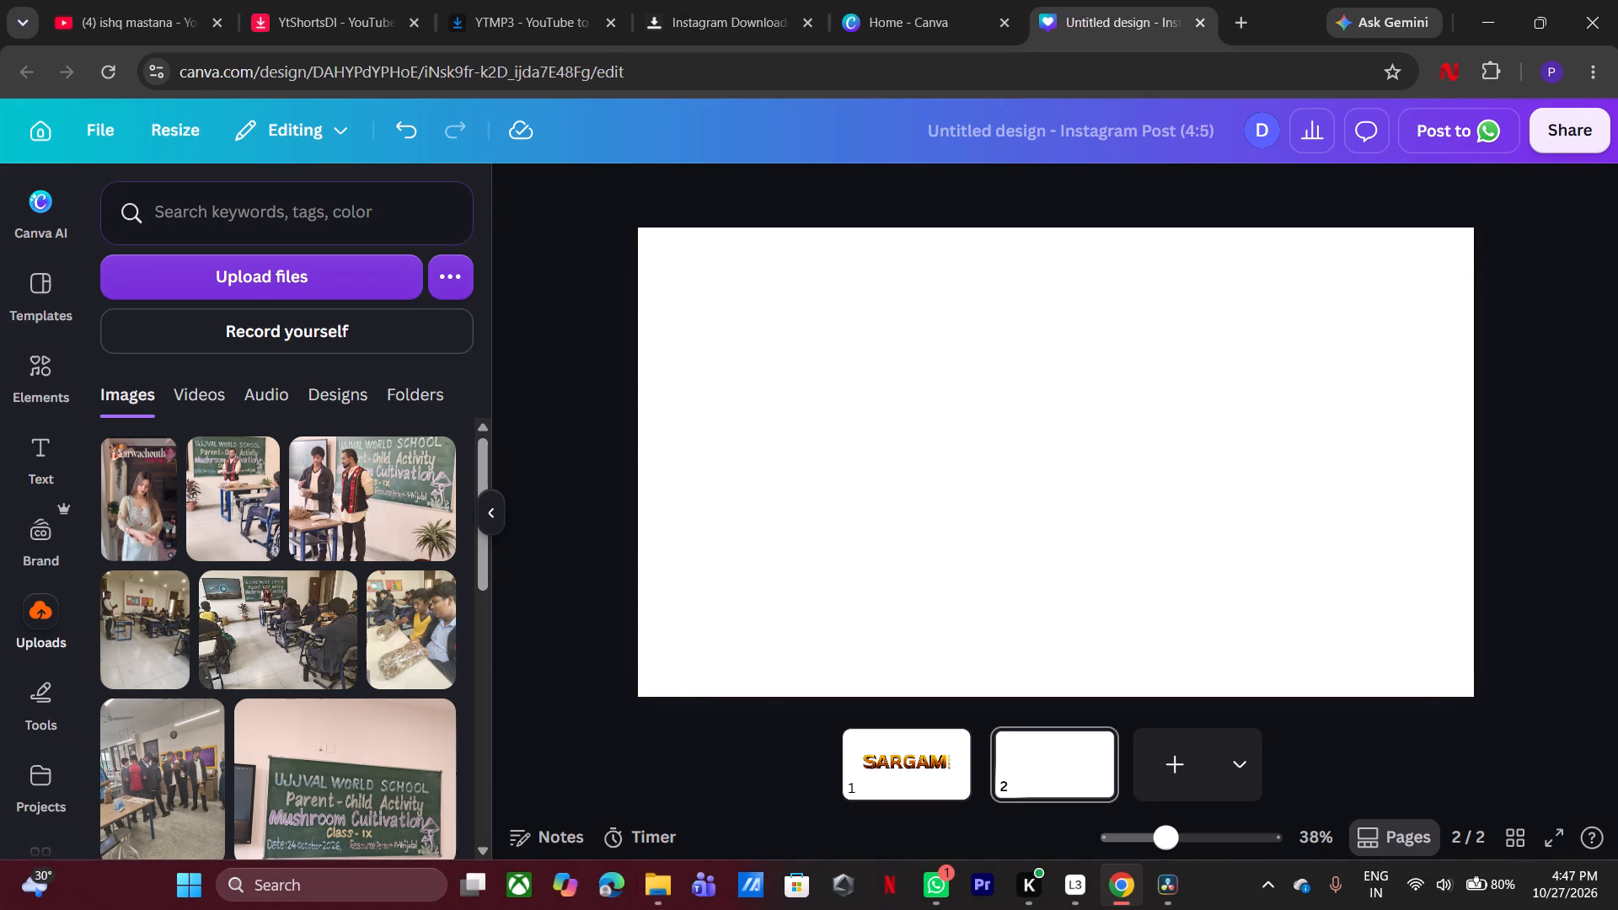
Upload the newly cropped Karwachouth title screenshot and add it to page 2.
left_click(325, 282)
double_click(1552, 238)
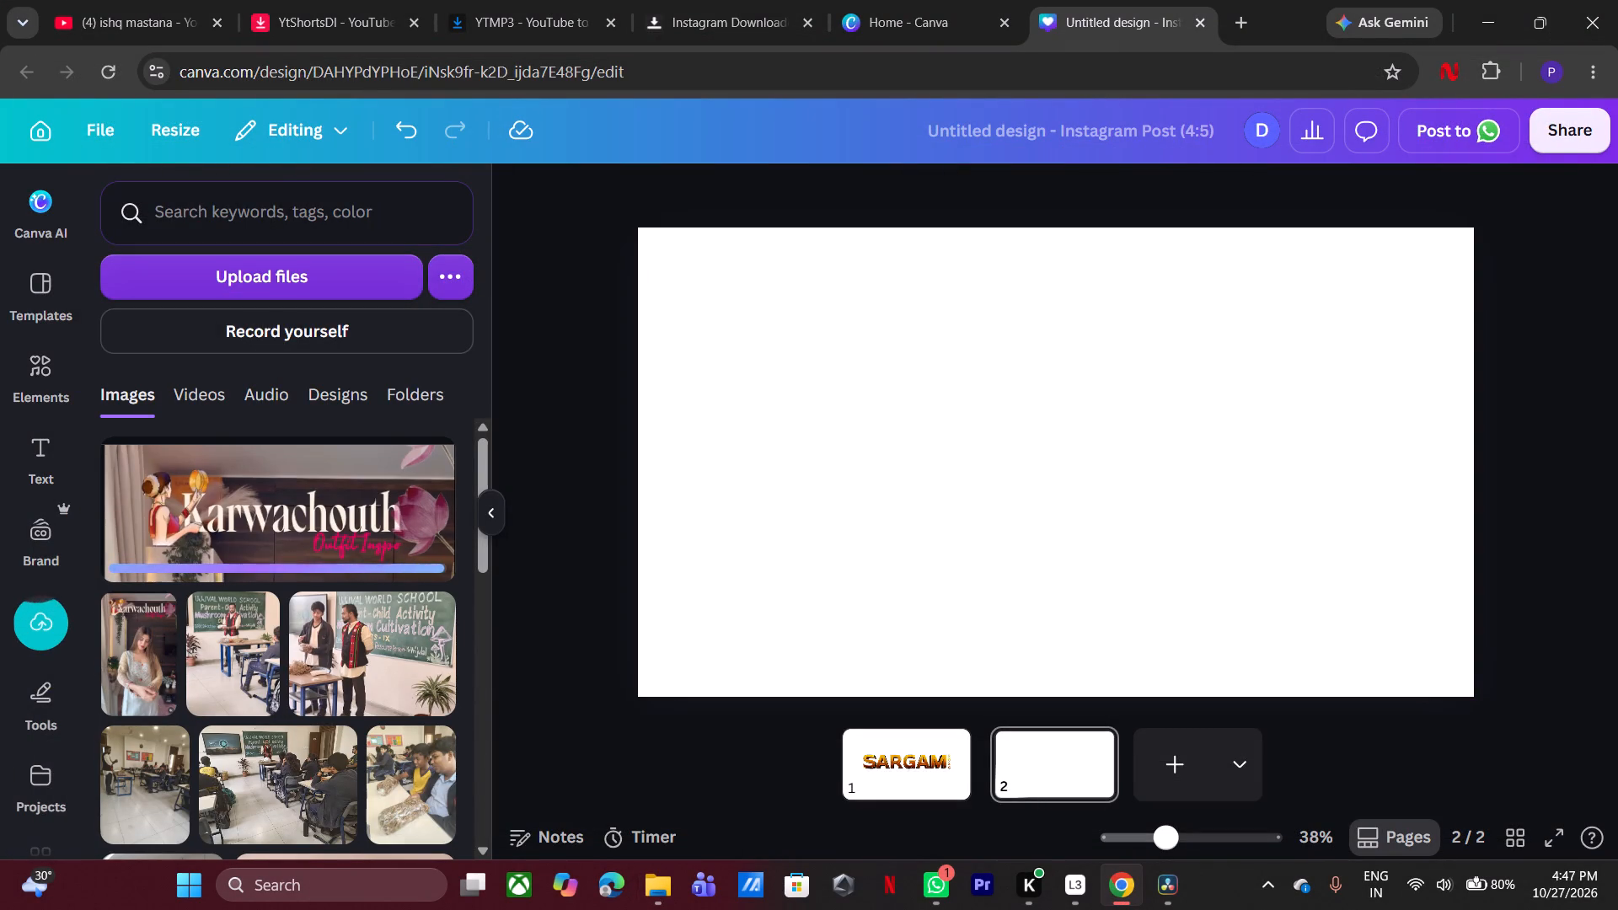
left_click(329, 532)
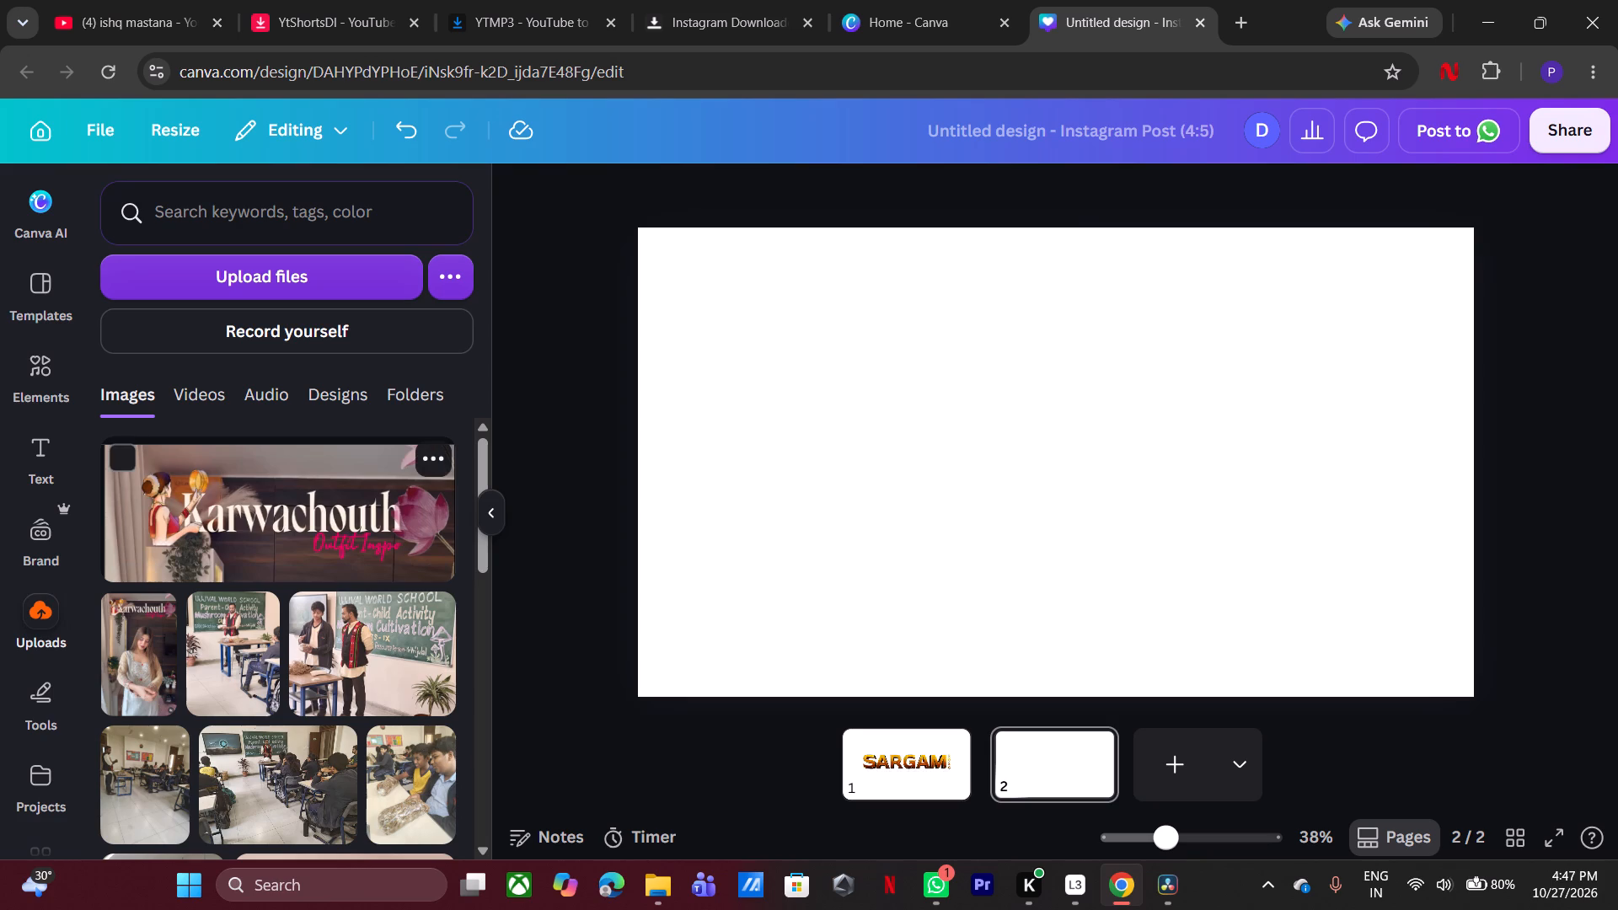
Remove the Karwachouth title image's background with BG Remover and enlarge the image slightly.
left_click(811, 190)
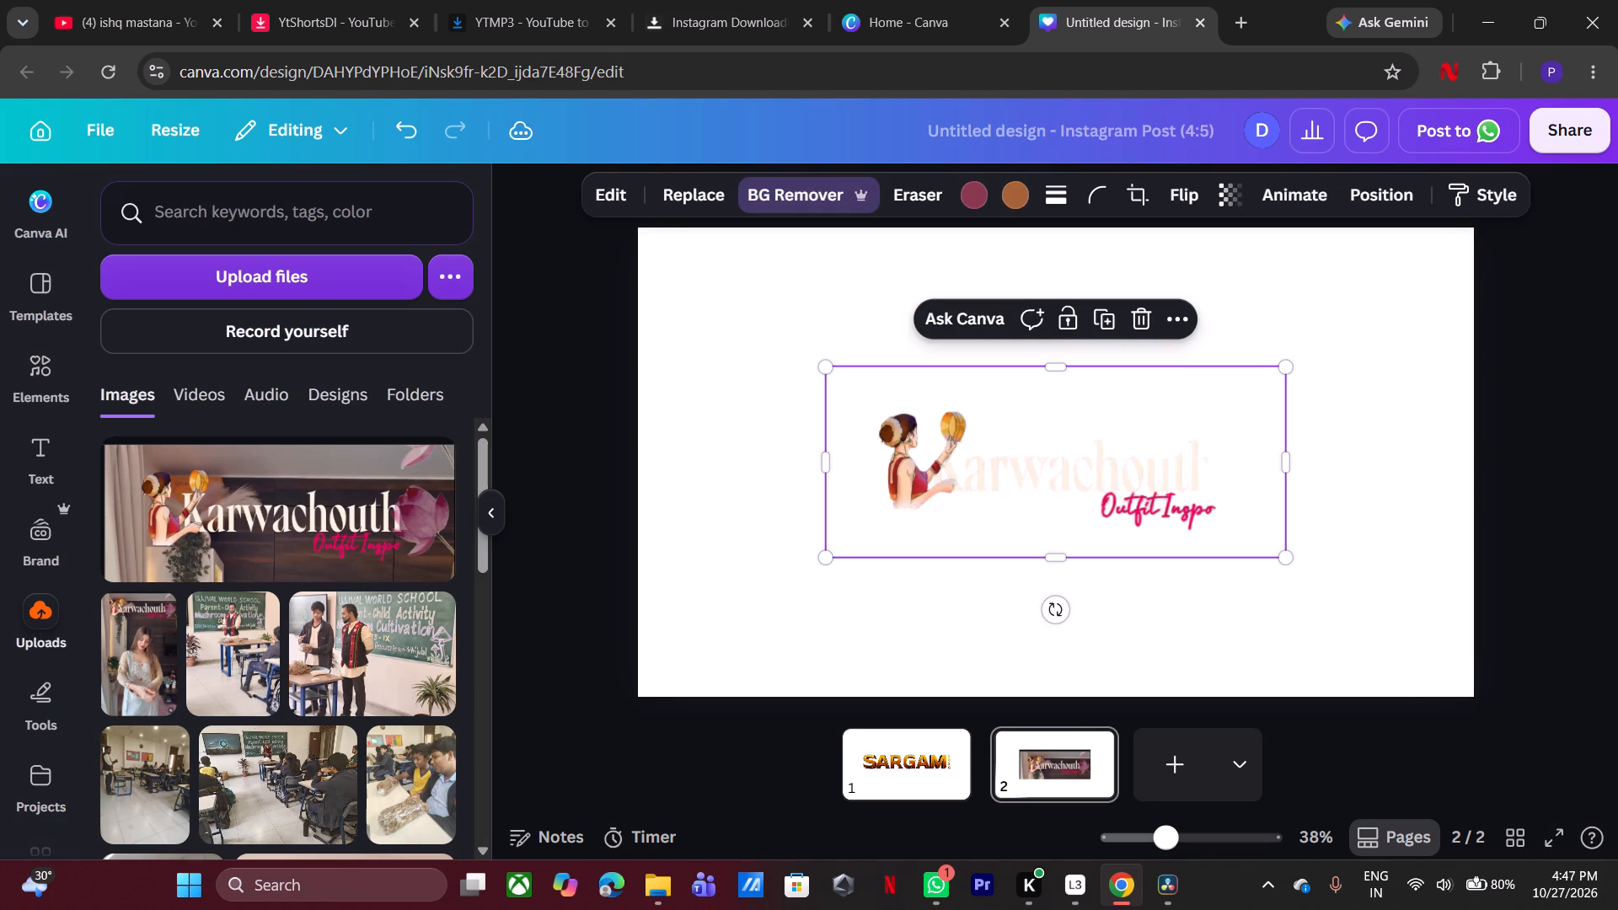
left_click_drag(1286, 560, 1285, 559)
left_click_drag(1285, 559, 1308, 573)
Use the Pixel Eraser's Restore brush on the title image to bring back the missing part of the final h in Karwachouth.
left_click(902, 202)
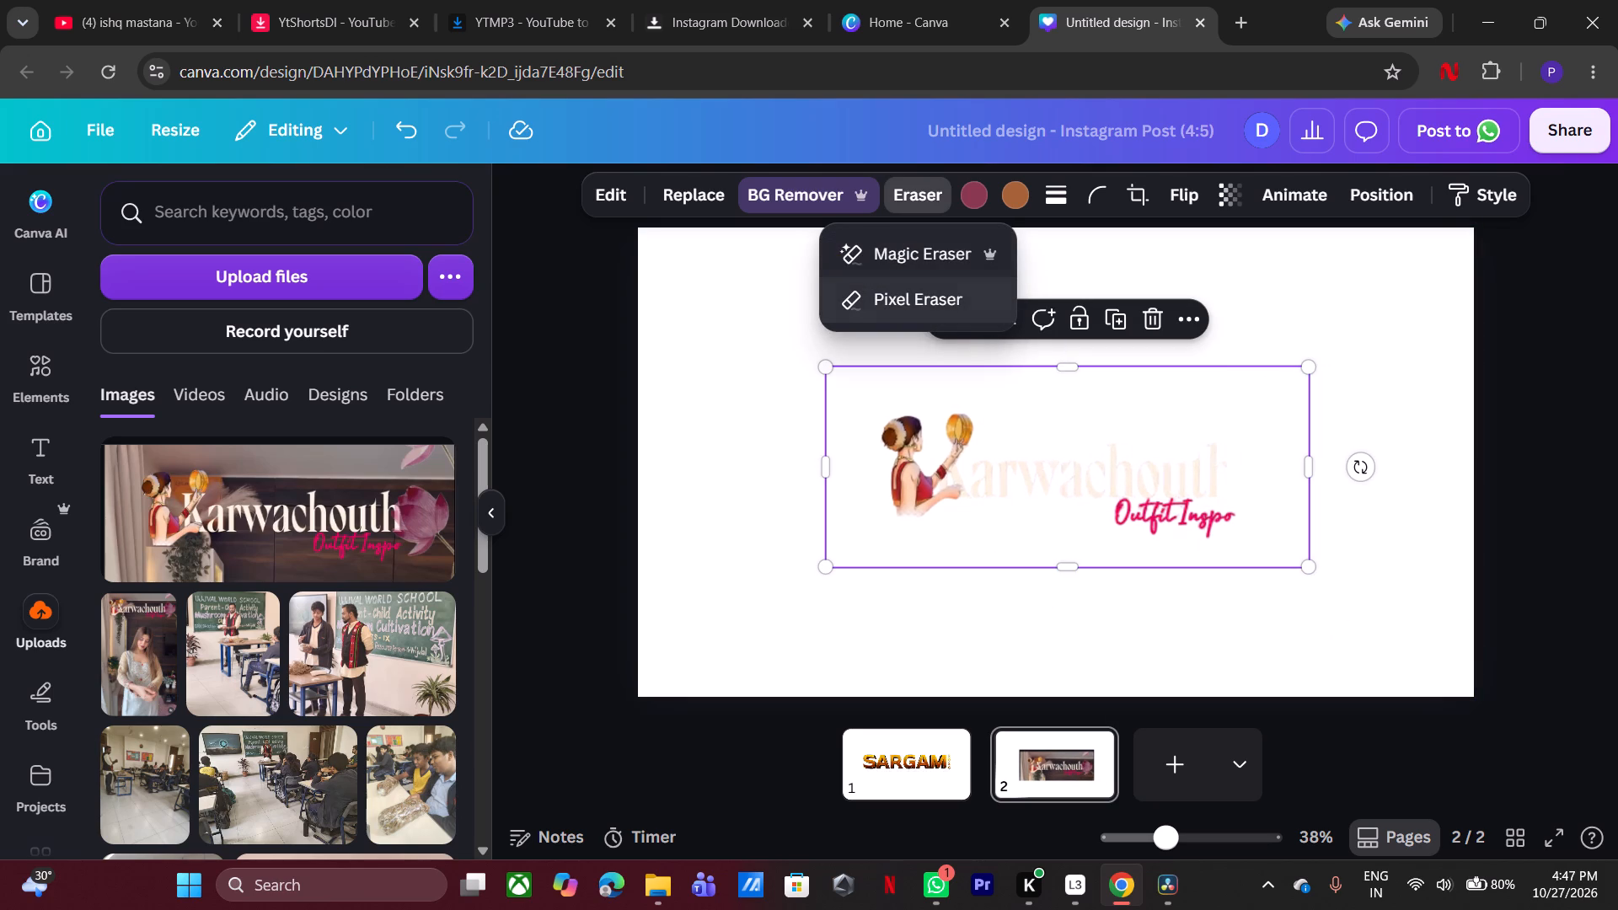
left_click(929, 288)
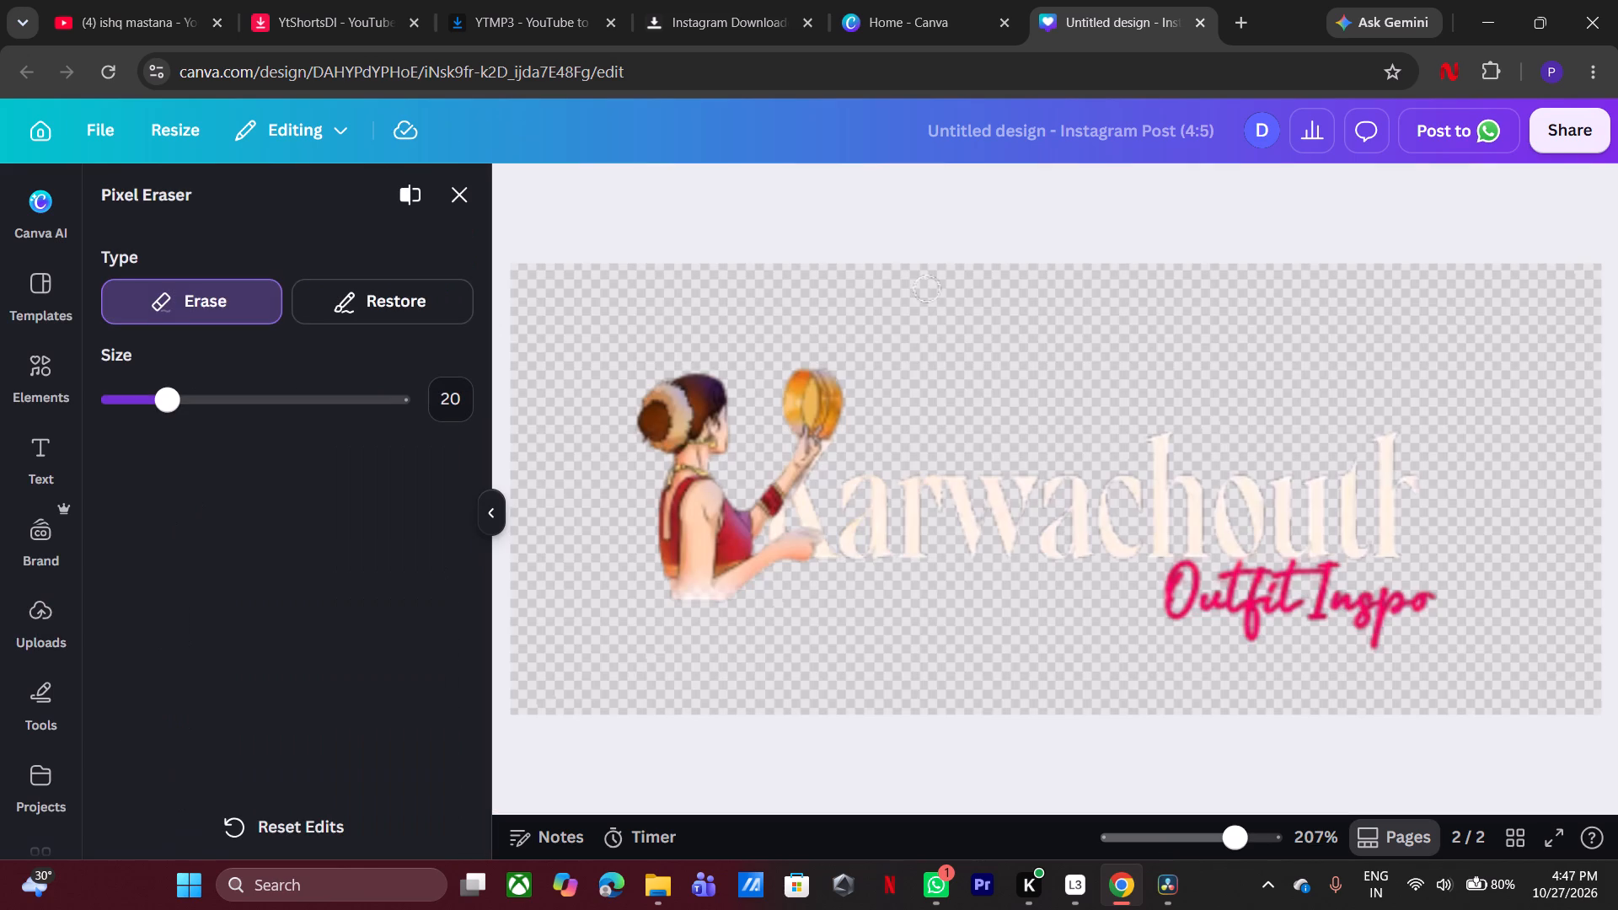
left_click(356, 313)
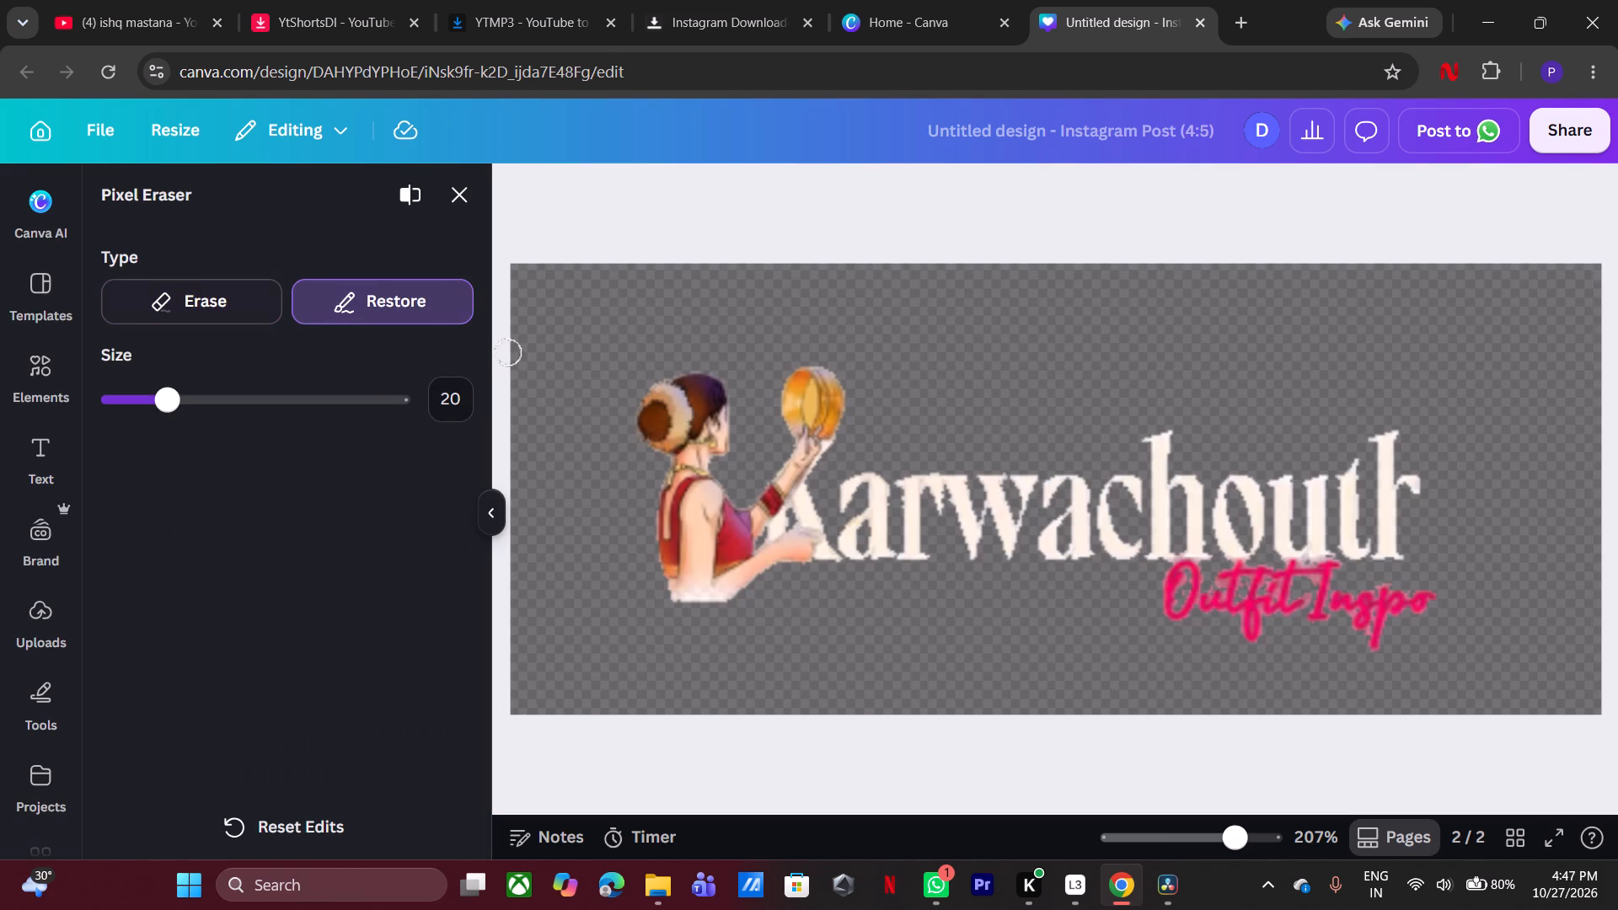
left_click_drag(1234, 843, 1237, 843)
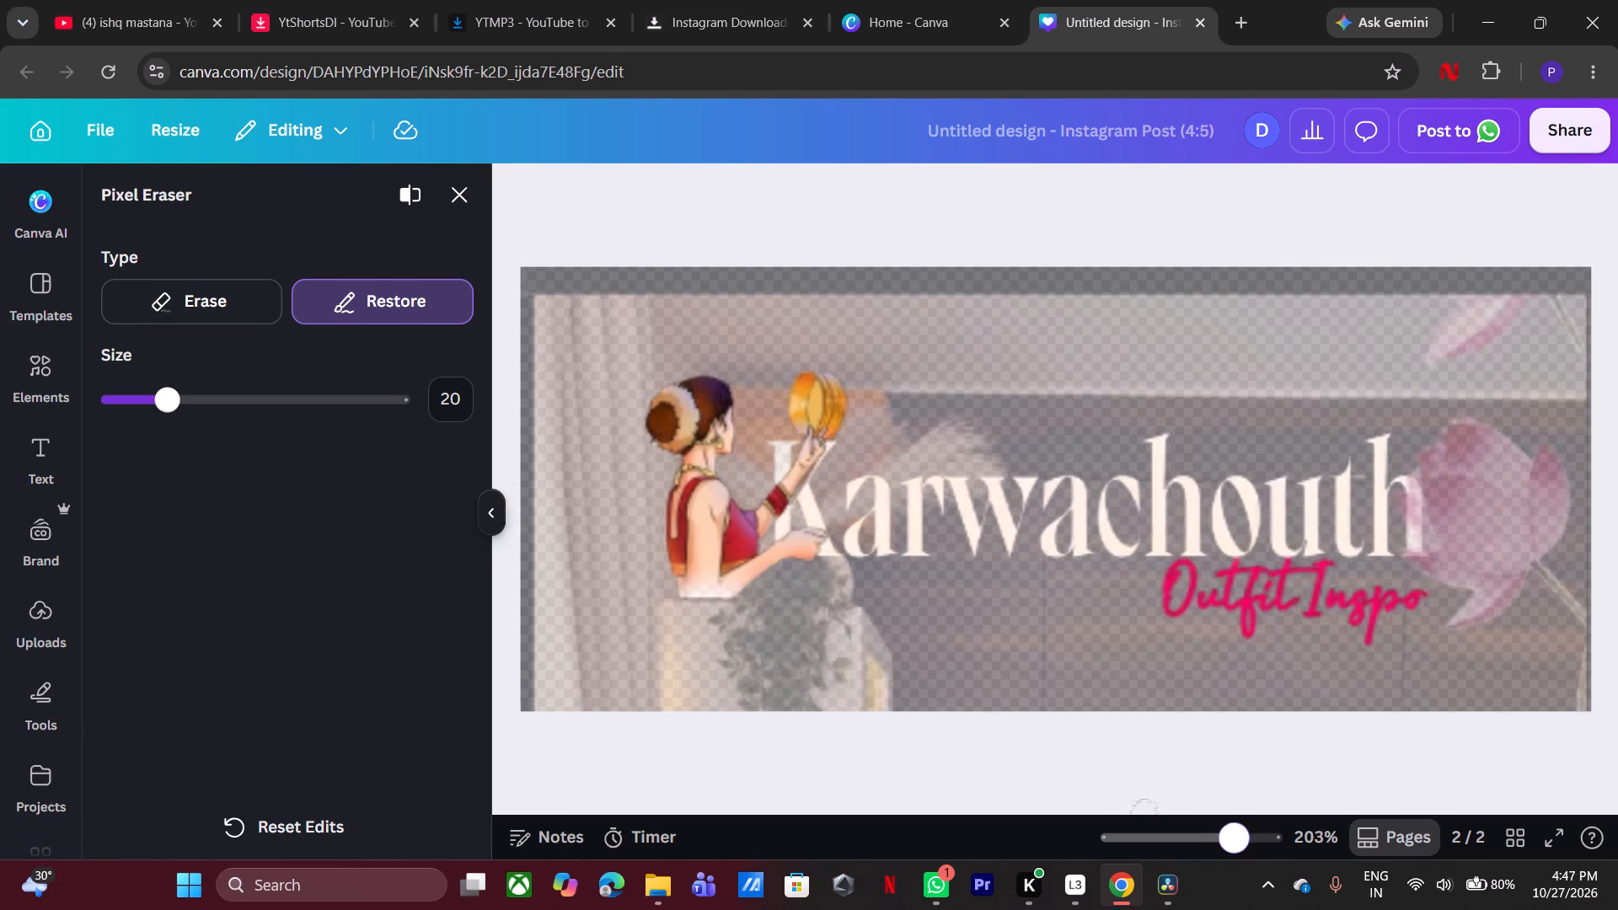
left_click_drag(1237, 843, 1282, 846)
middle_click_drag(1155, 701, 1155, 700)
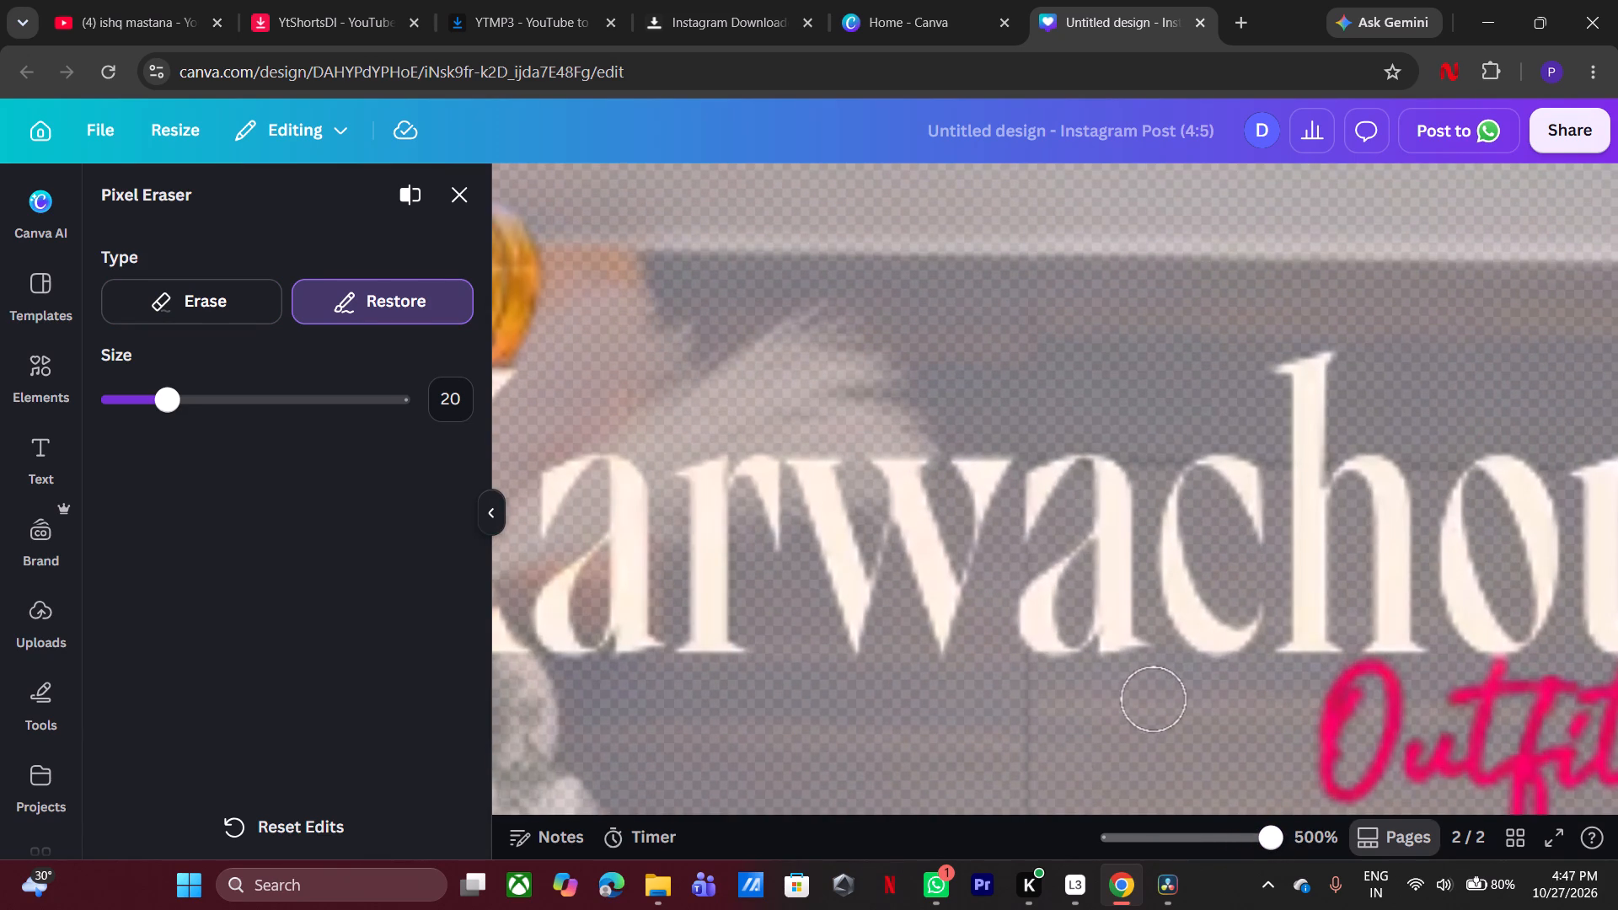
middle_click_drag(1155, 700, 377, 652)
middle_click_drag(1176, 540, 1096, 523)
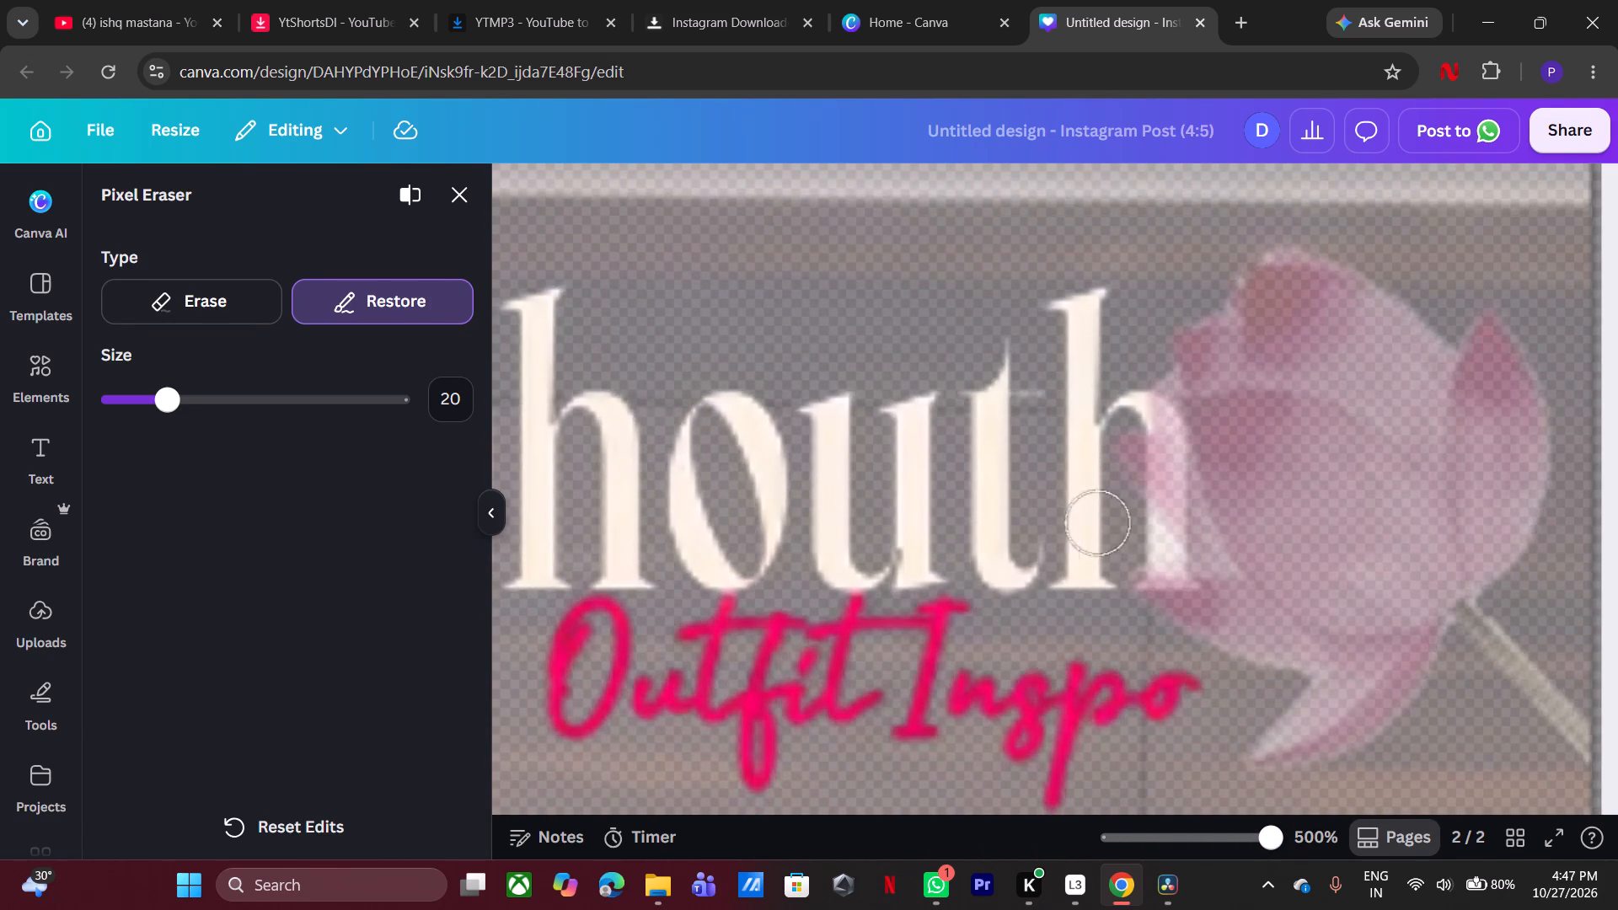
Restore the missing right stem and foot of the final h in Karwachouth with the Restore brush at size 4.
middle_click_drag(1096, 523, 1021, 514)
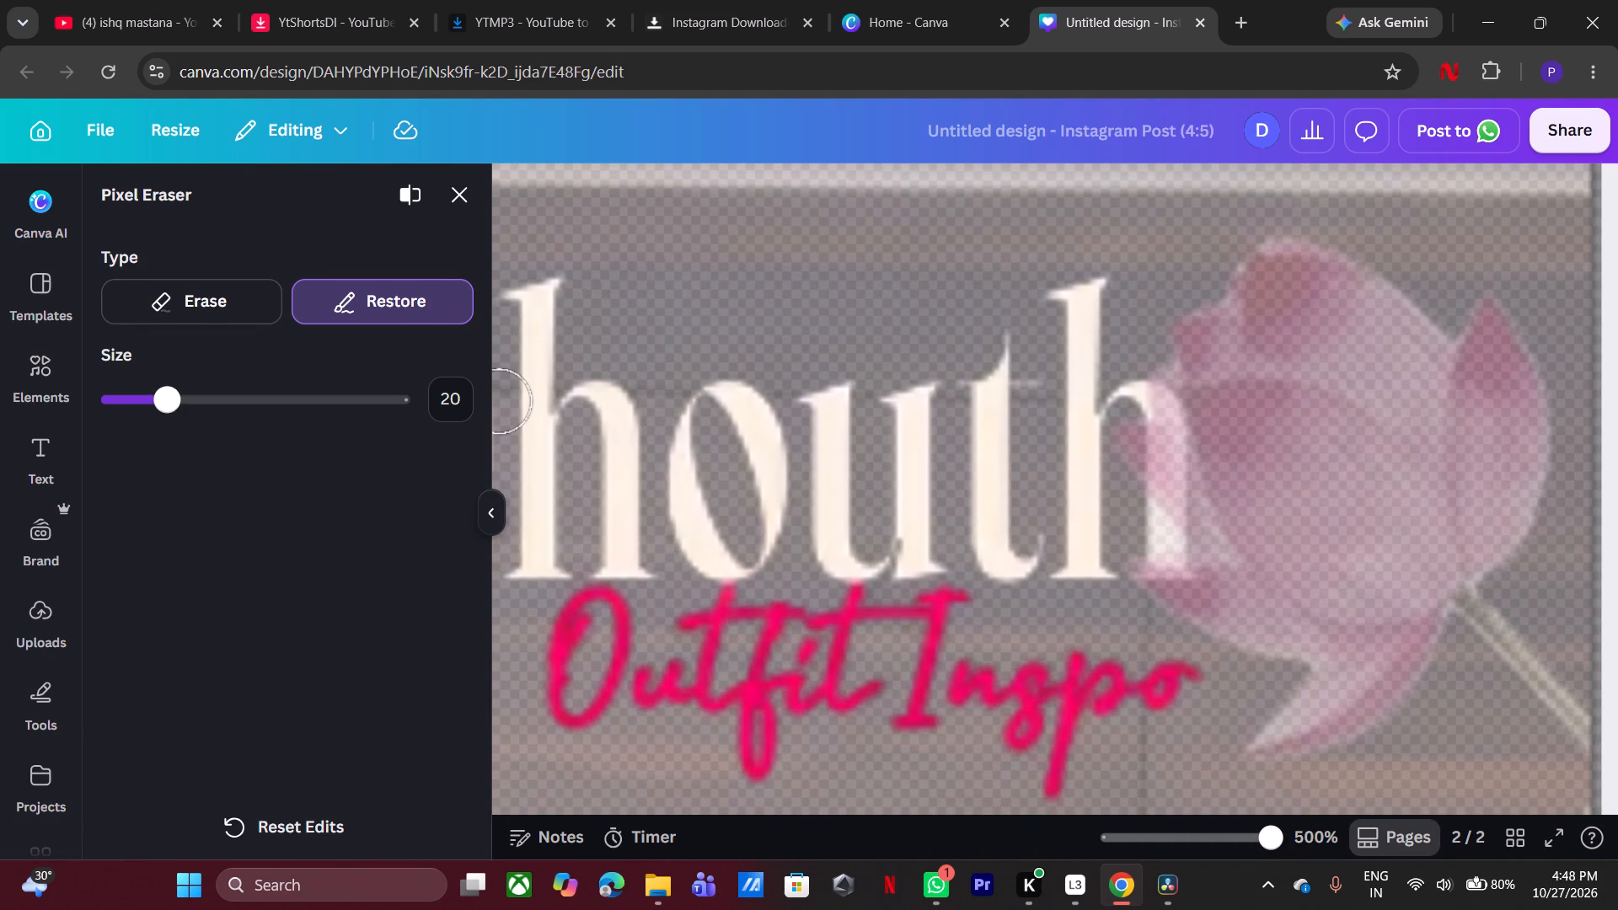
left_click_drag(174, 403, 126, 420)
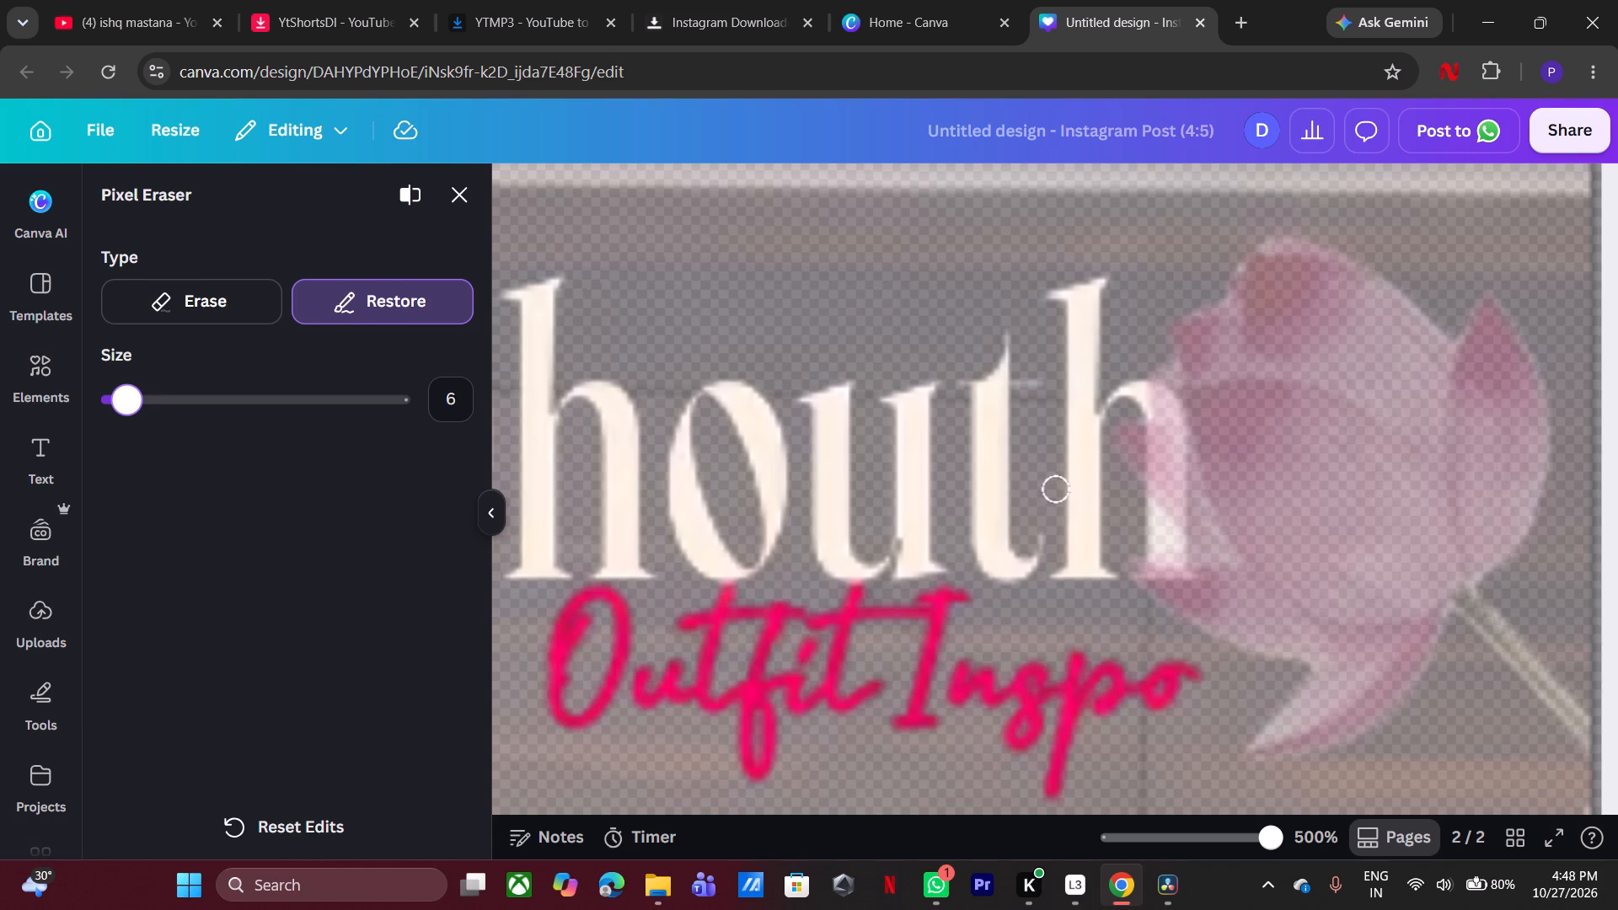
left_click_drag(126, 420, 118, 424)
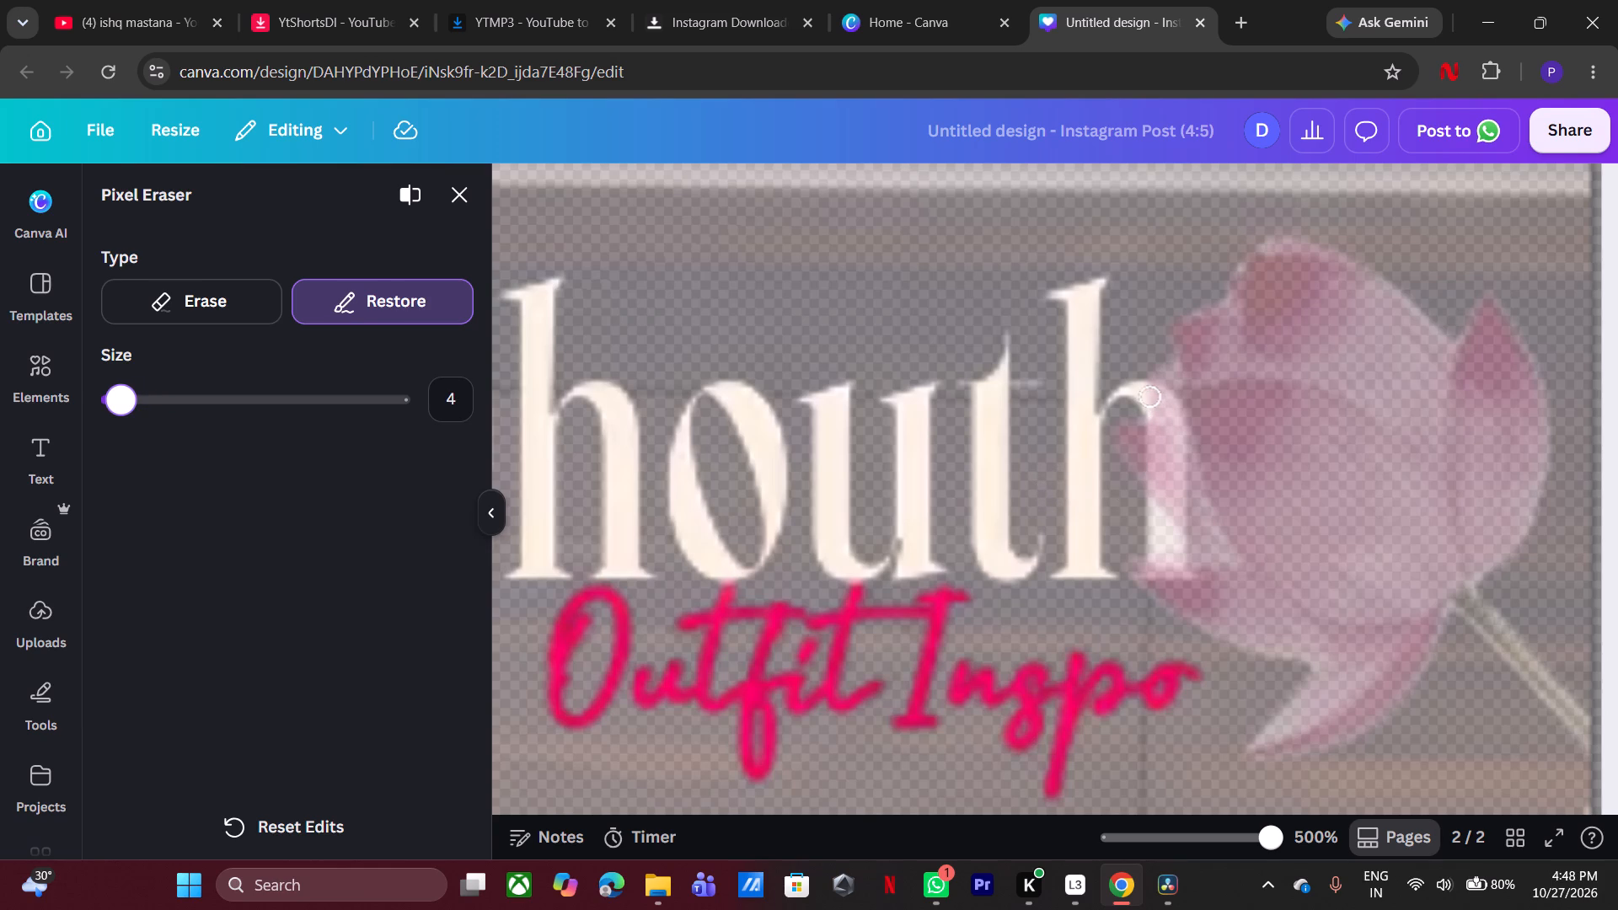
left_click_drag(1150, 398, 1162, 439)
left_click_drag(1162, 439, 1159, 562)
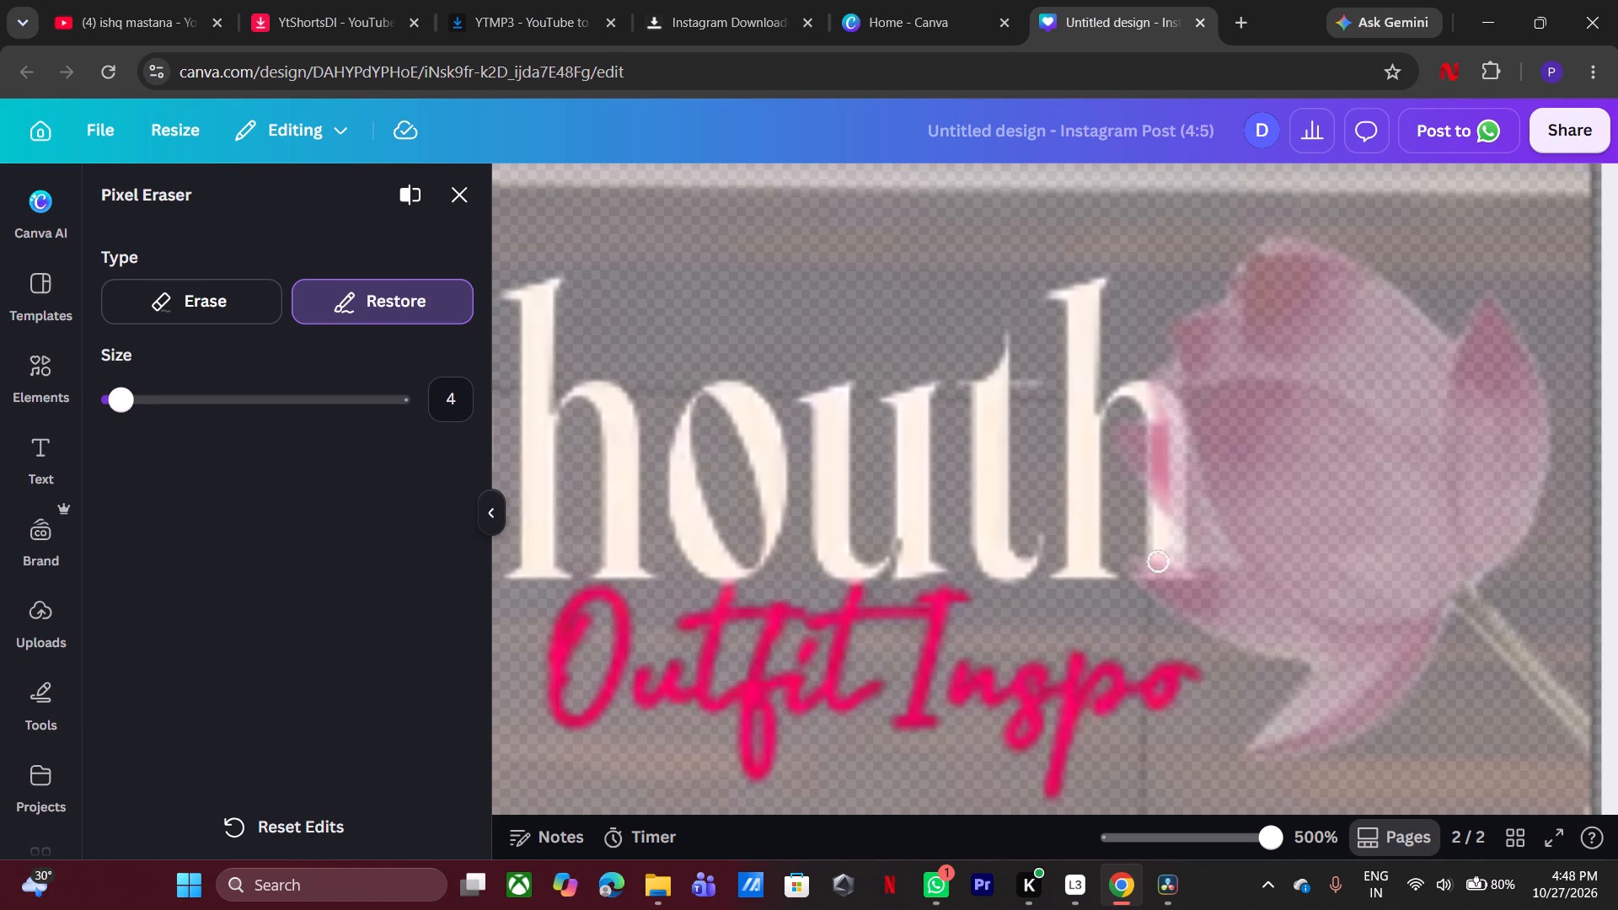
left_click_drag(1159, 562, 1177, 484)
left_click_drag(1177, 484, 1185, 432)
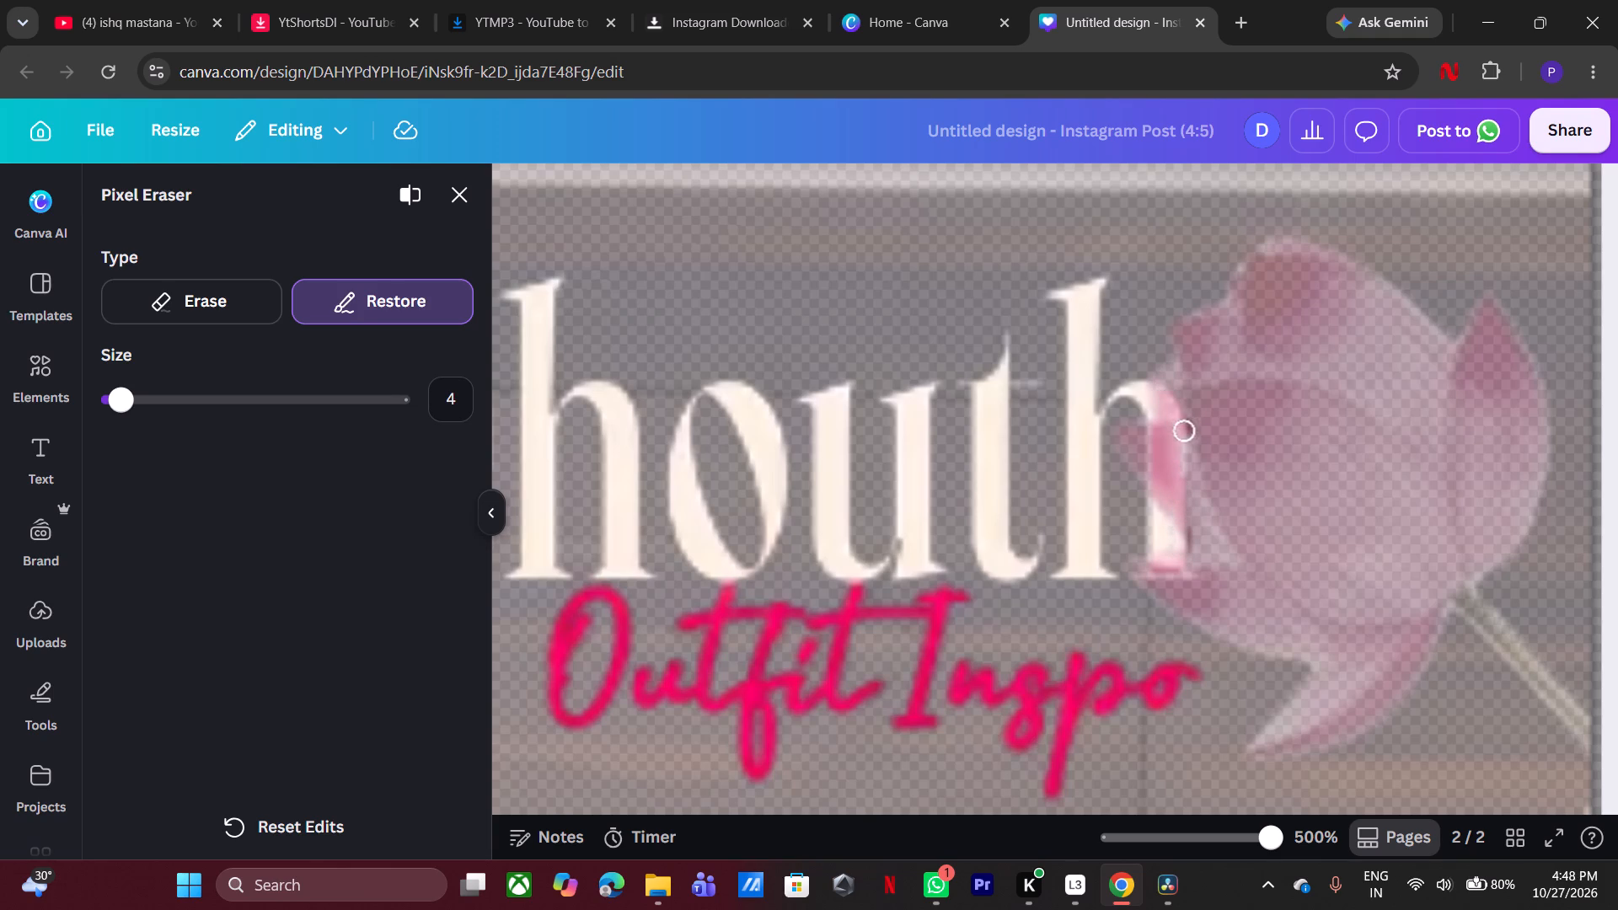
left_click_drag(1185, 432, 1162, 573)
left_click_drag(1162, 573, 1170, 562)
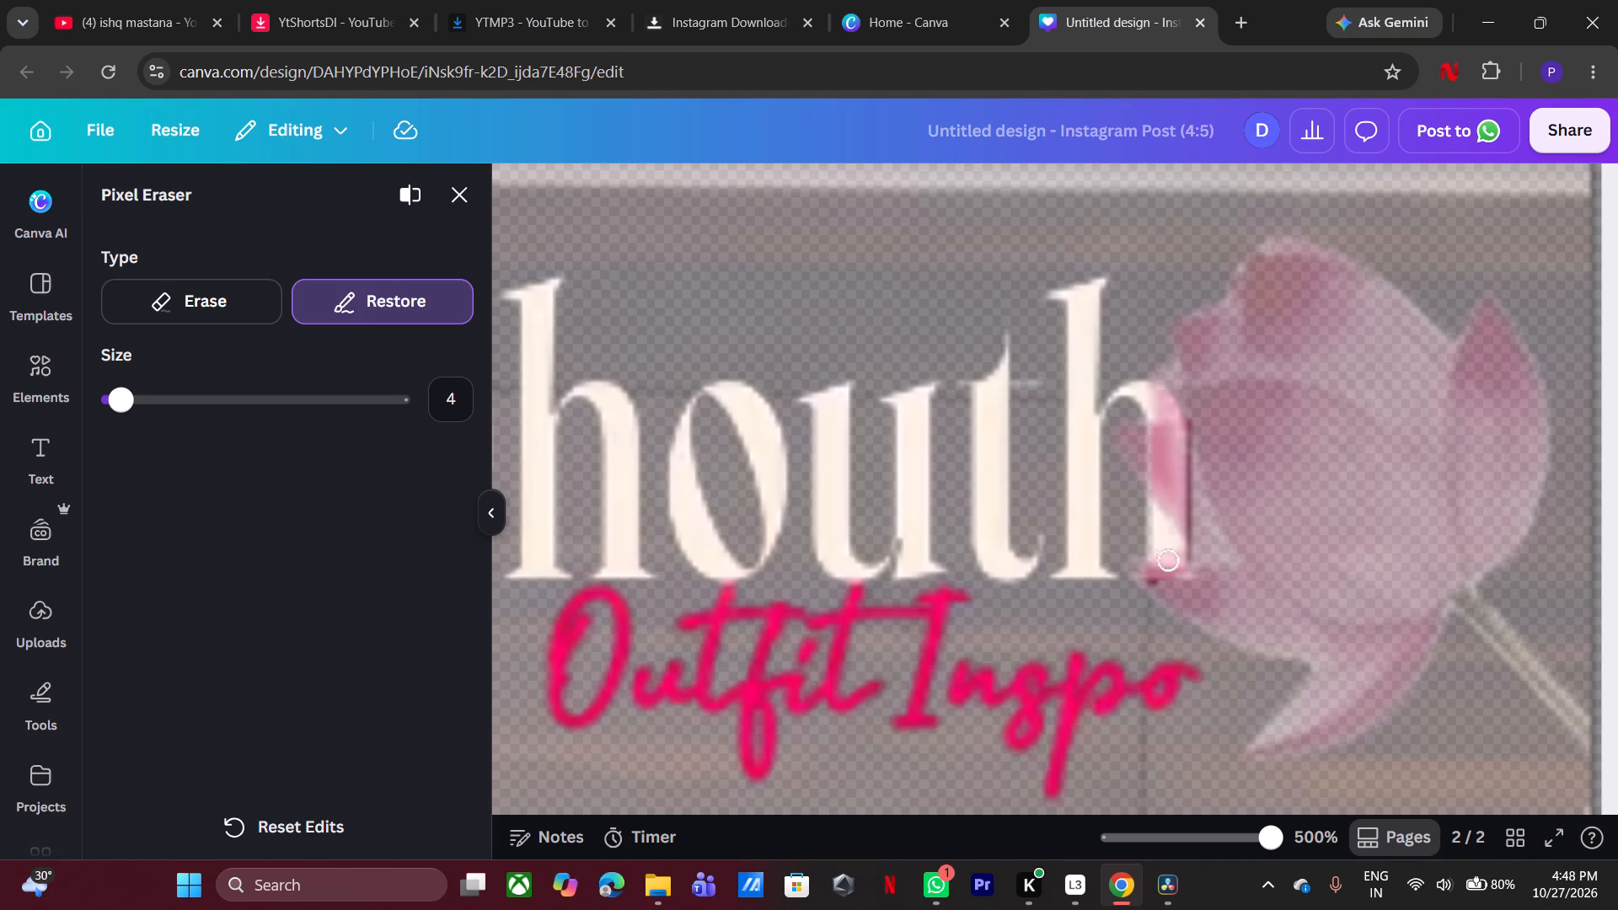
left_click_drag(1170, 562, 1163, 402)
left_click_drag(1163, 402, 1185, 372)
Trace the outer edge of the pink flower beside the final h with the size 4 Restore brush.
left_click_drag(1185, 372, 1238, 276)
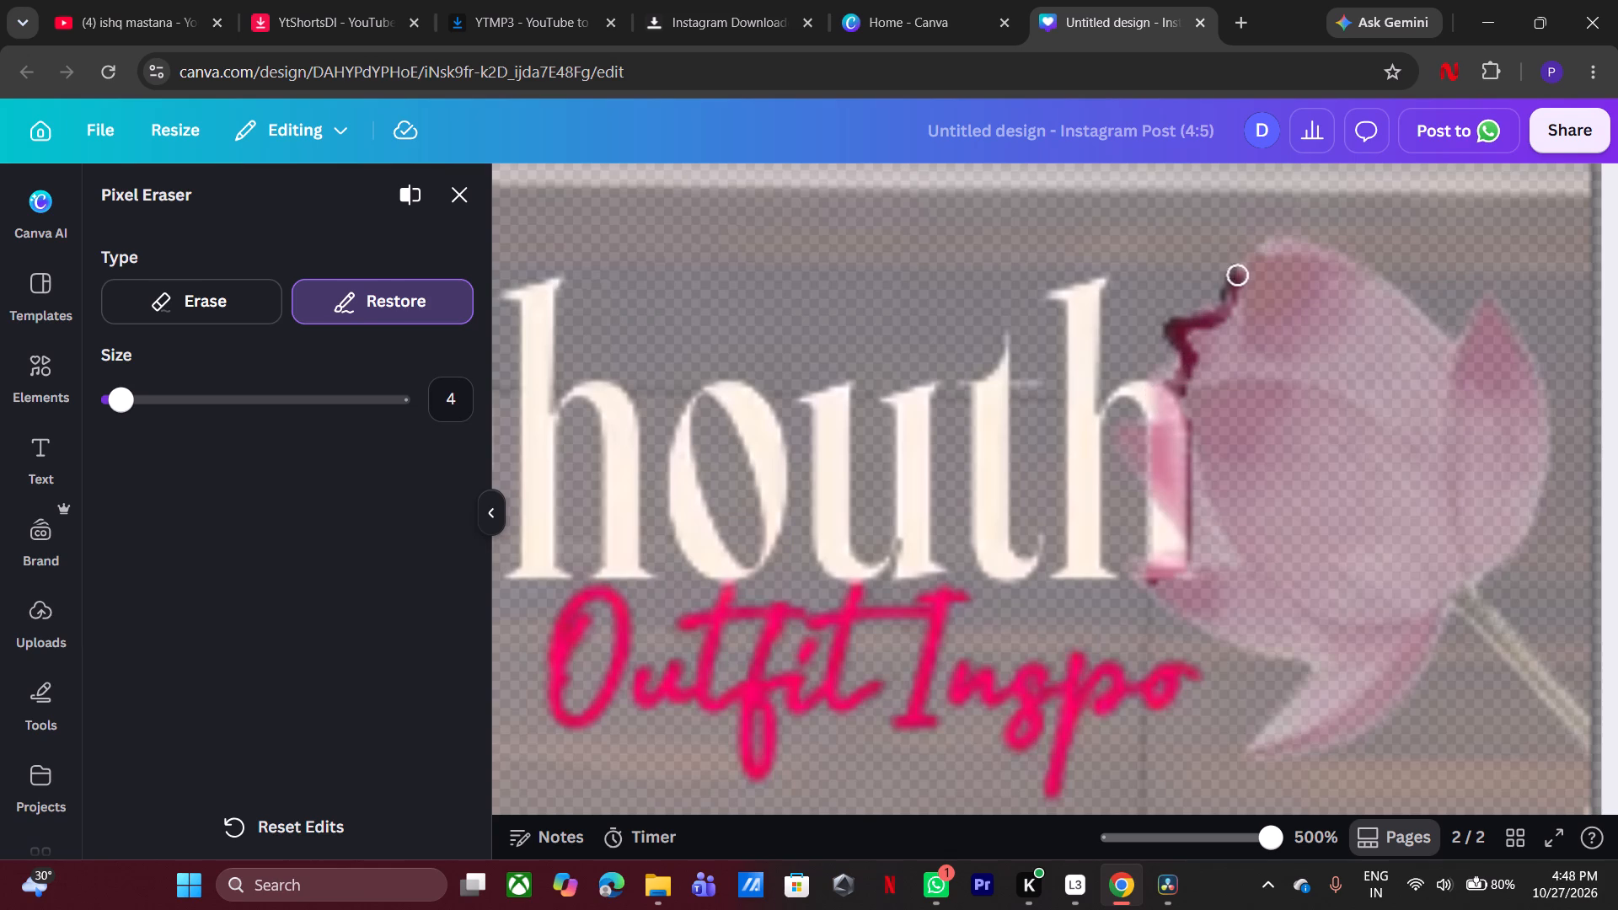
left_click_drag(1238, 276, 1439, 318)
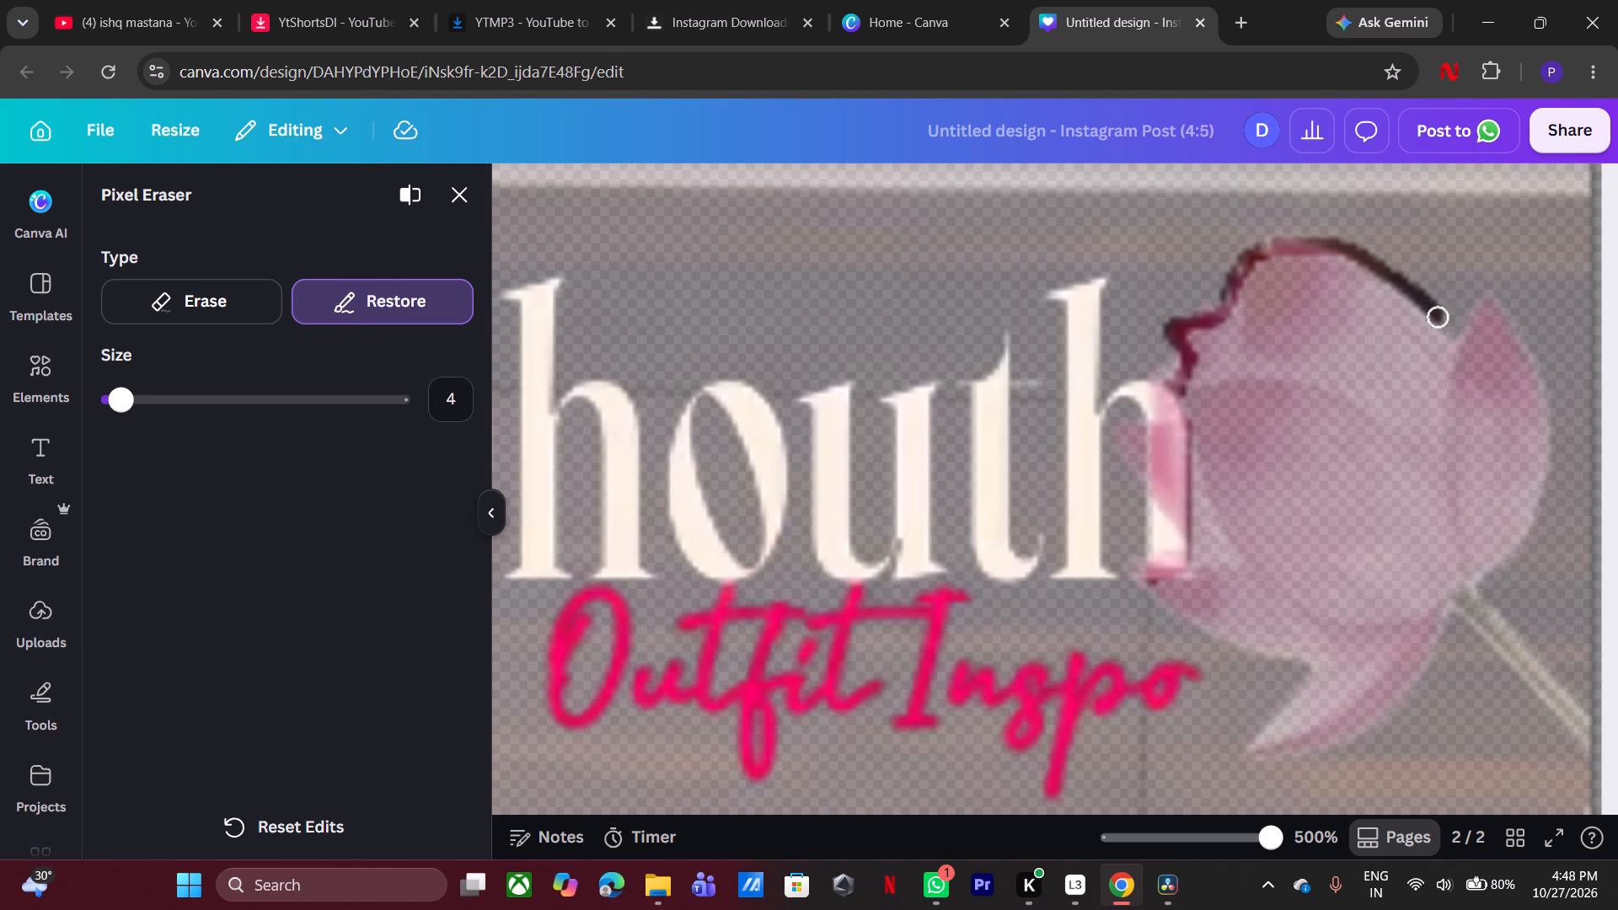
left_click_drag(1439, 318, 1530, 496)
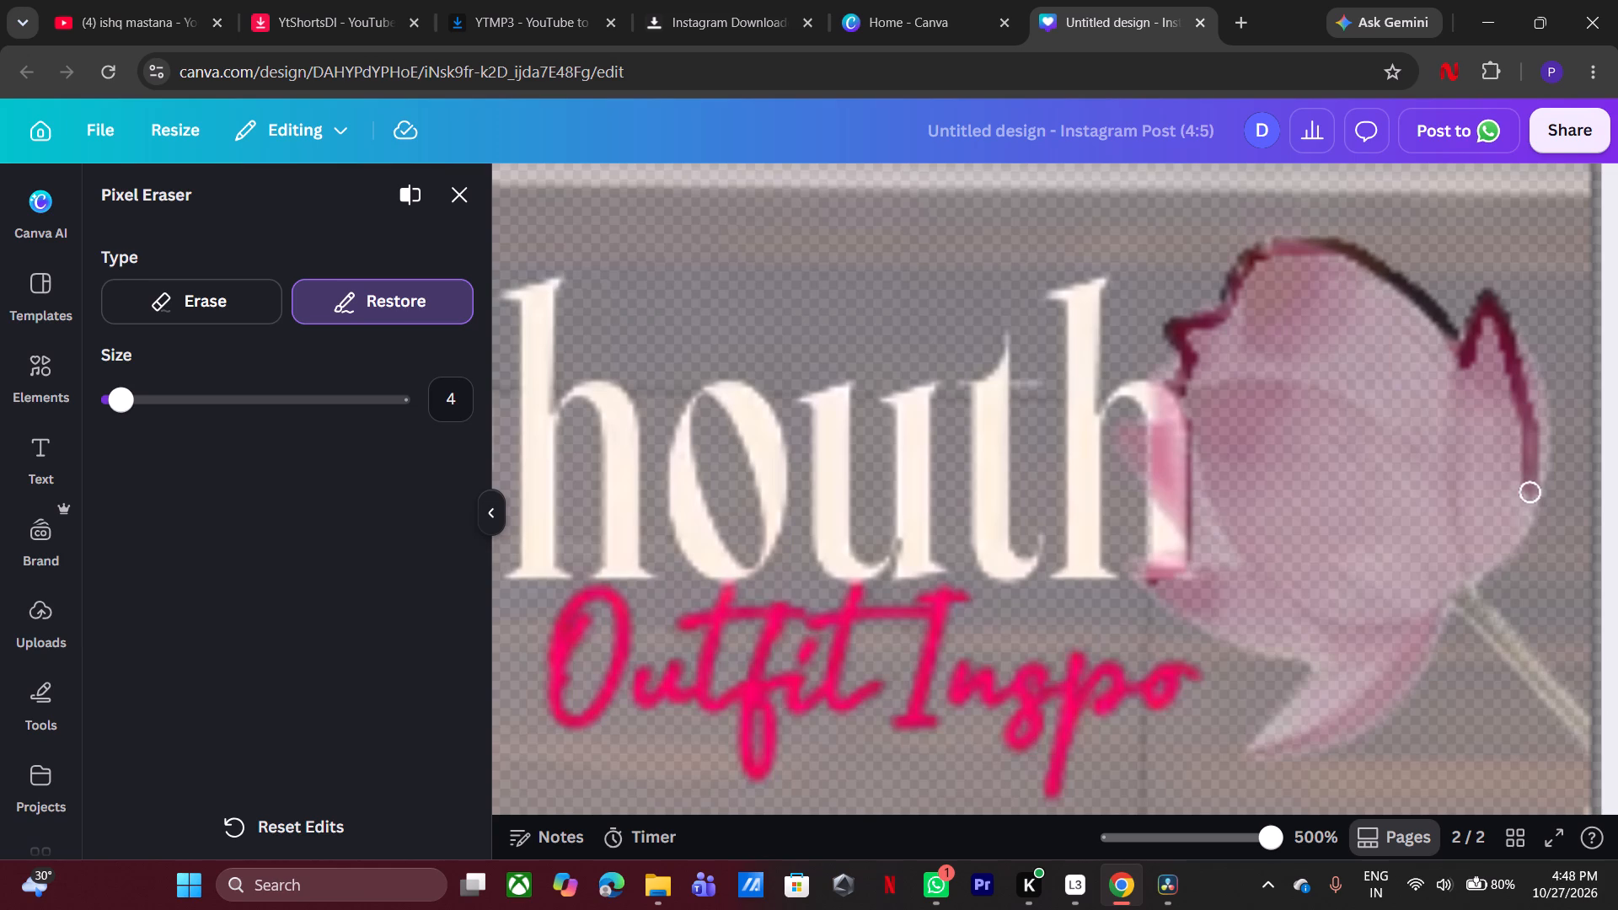
Extend the pink flower's restored outline down its outer petal edge with the size 4 Restore brush, and leave the Pixel Eraser.
left_click_drag(1530, 496, 1516, 536)
scroll(797, 636, "down", 5)
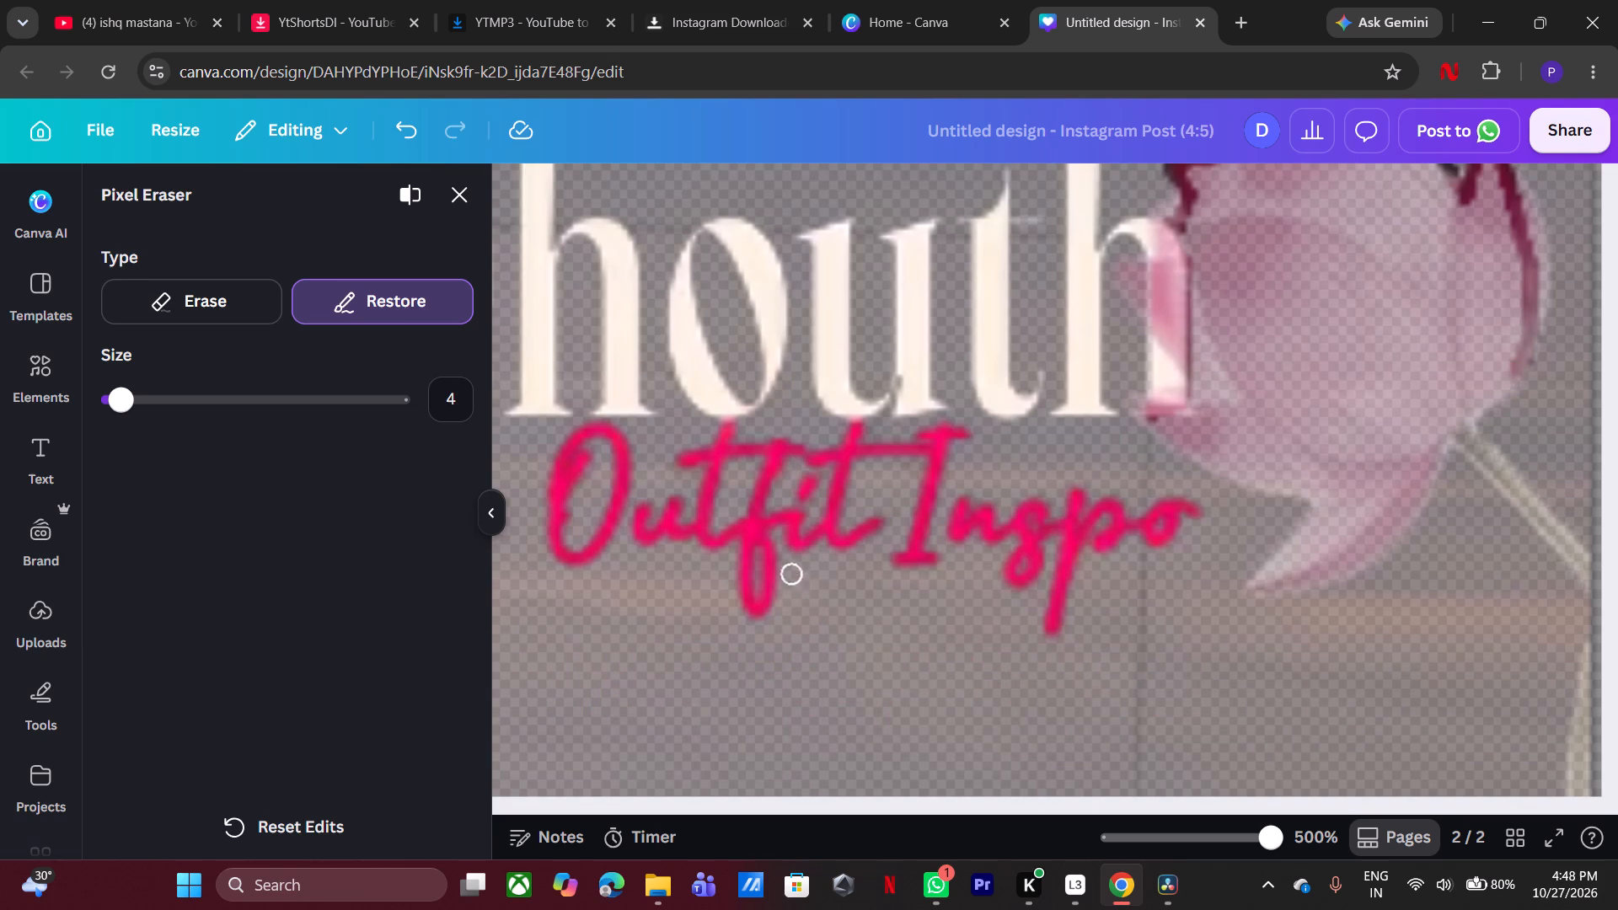
left_click_drag(1270, 838, 1238, 837)
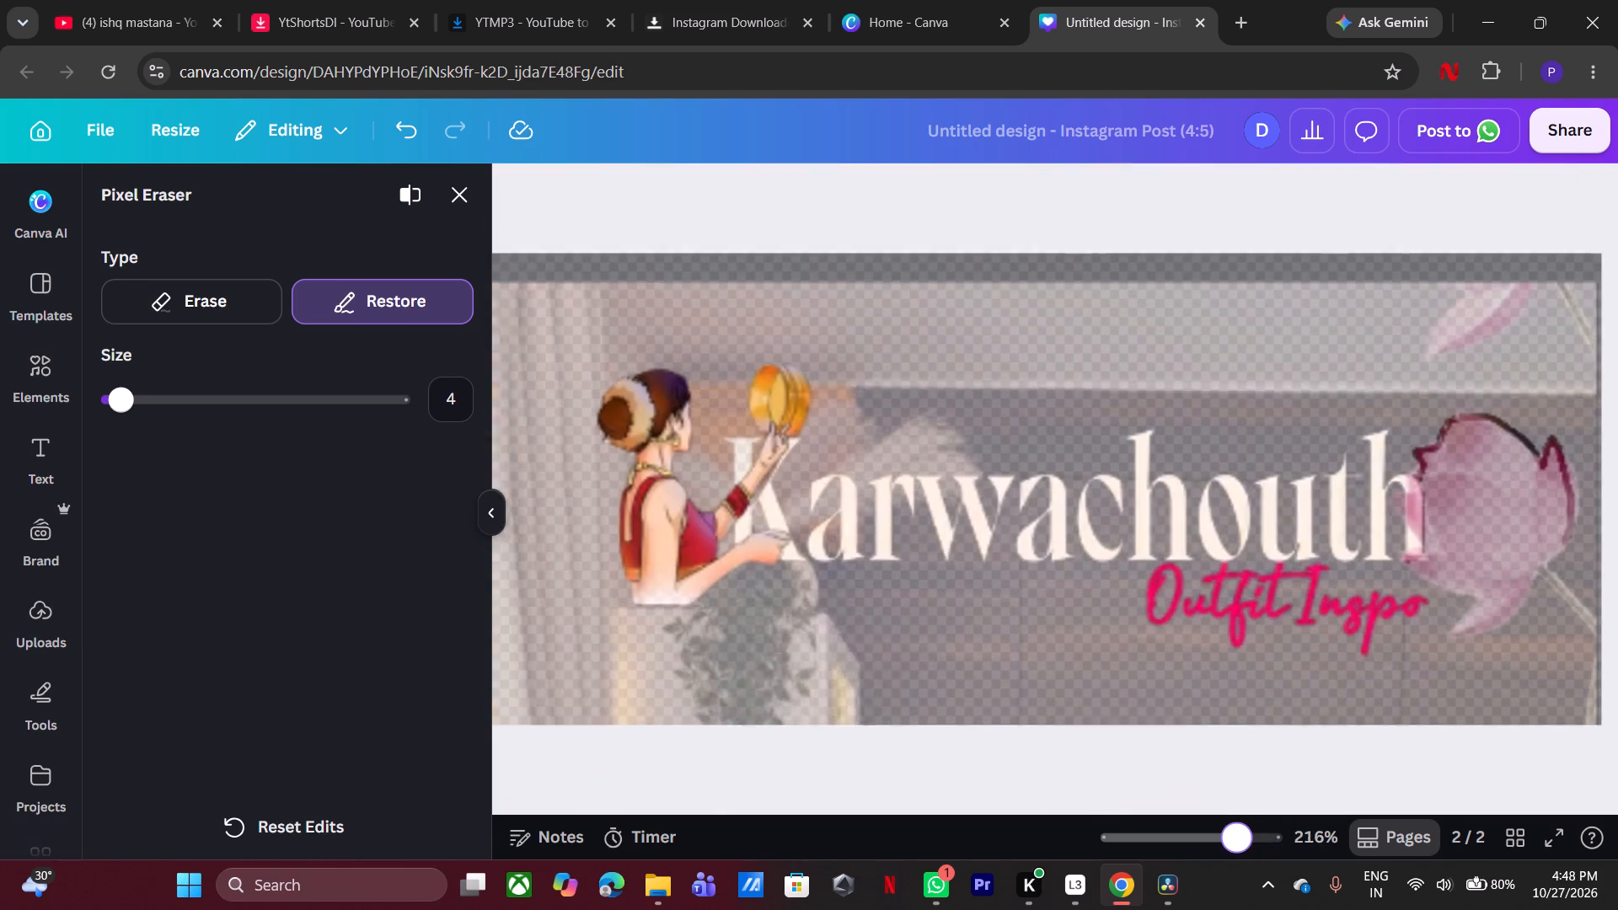
left_click_drag(1238, 837, 1246, 843)
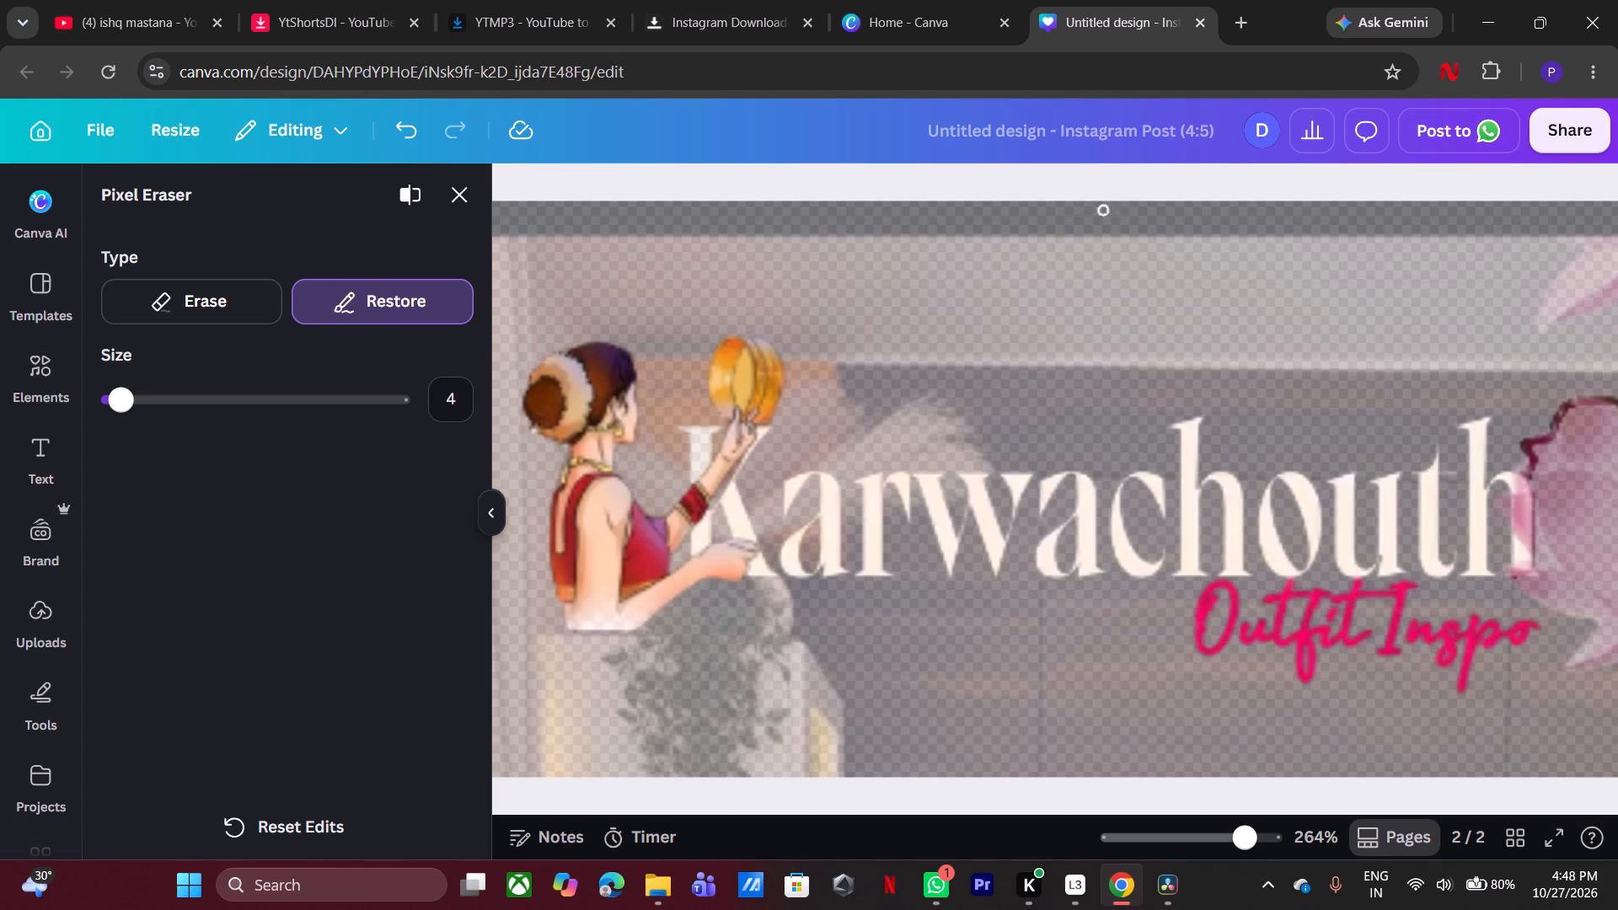
left_click(422, 197)
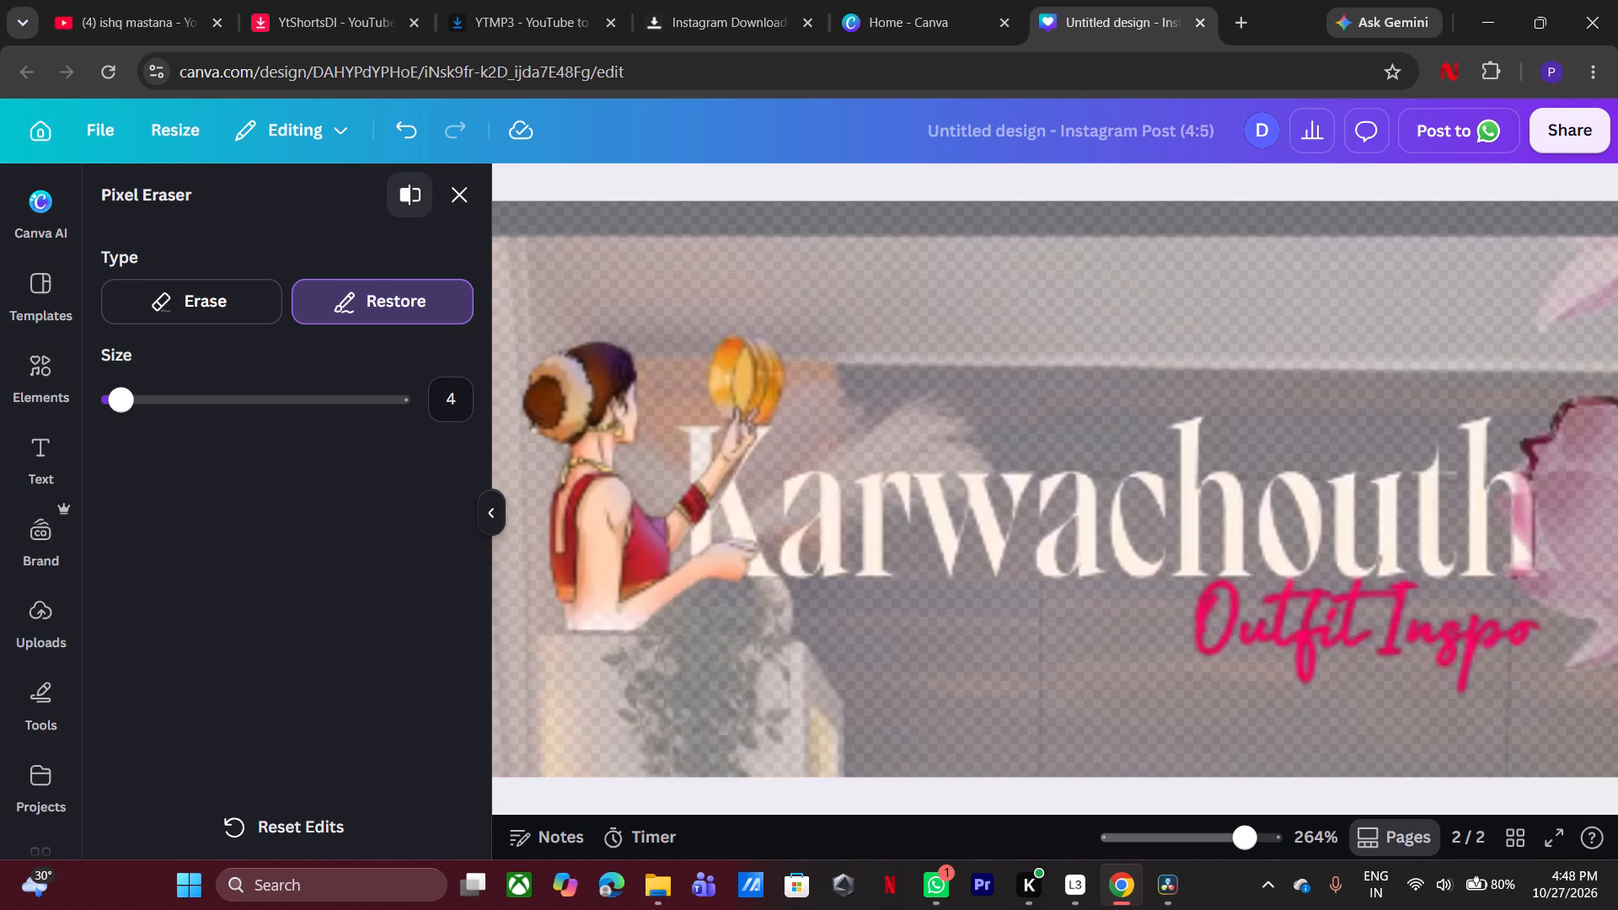
left_click(422, 197)
left_click(457, 198)
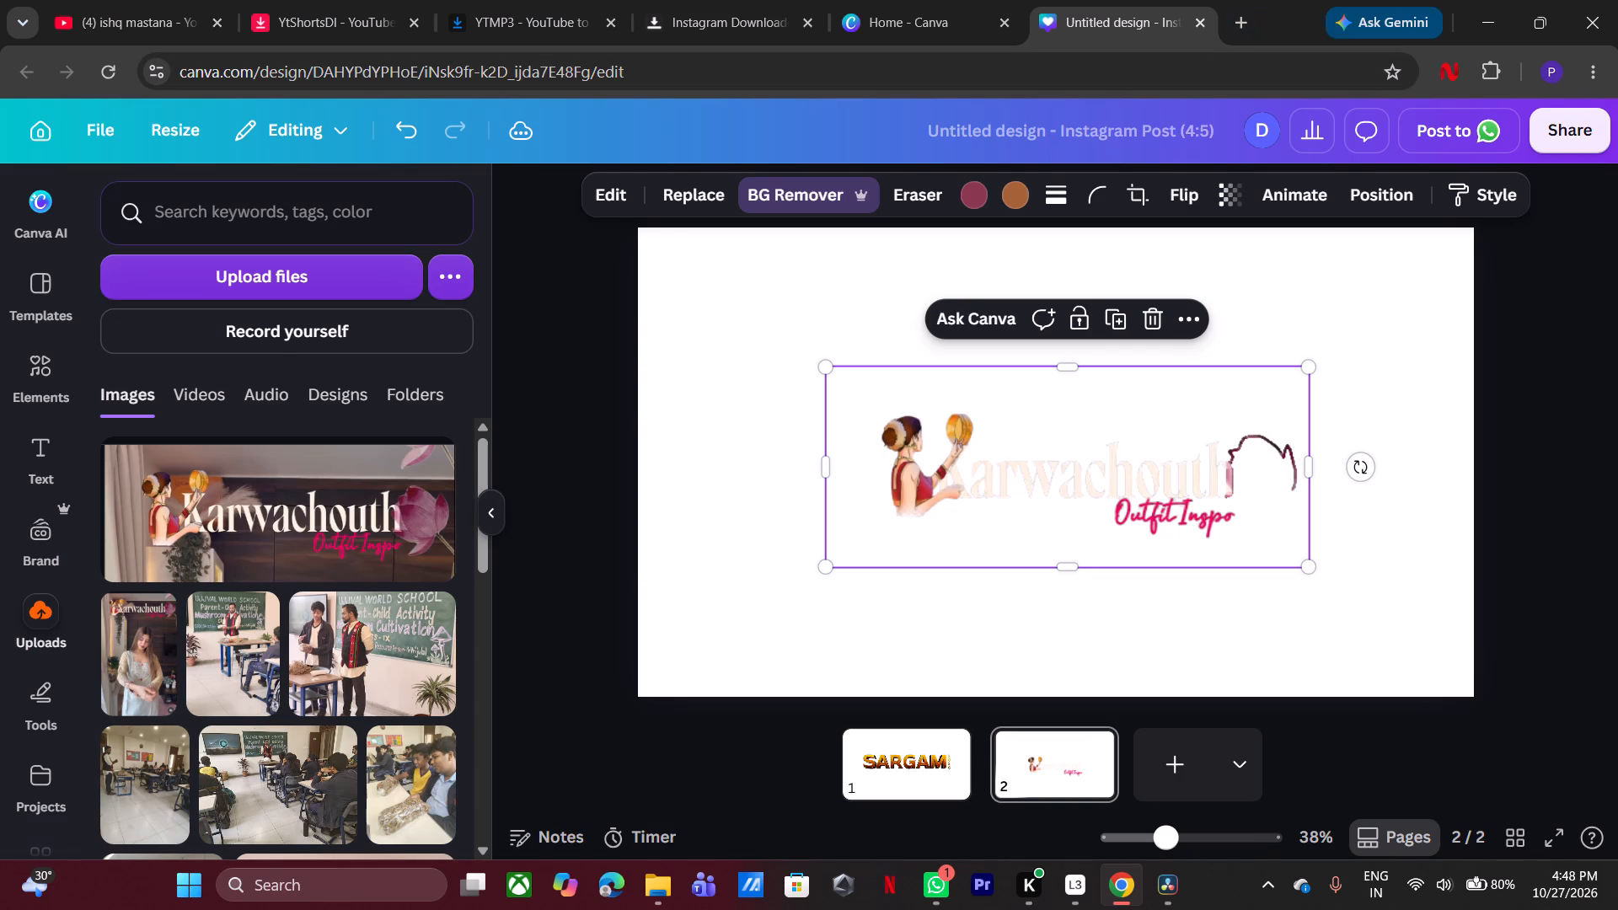
Reopen the Karwachouth image in the Pixel Eraser and set the Erase brush size to 50.
left_click(900, 205)
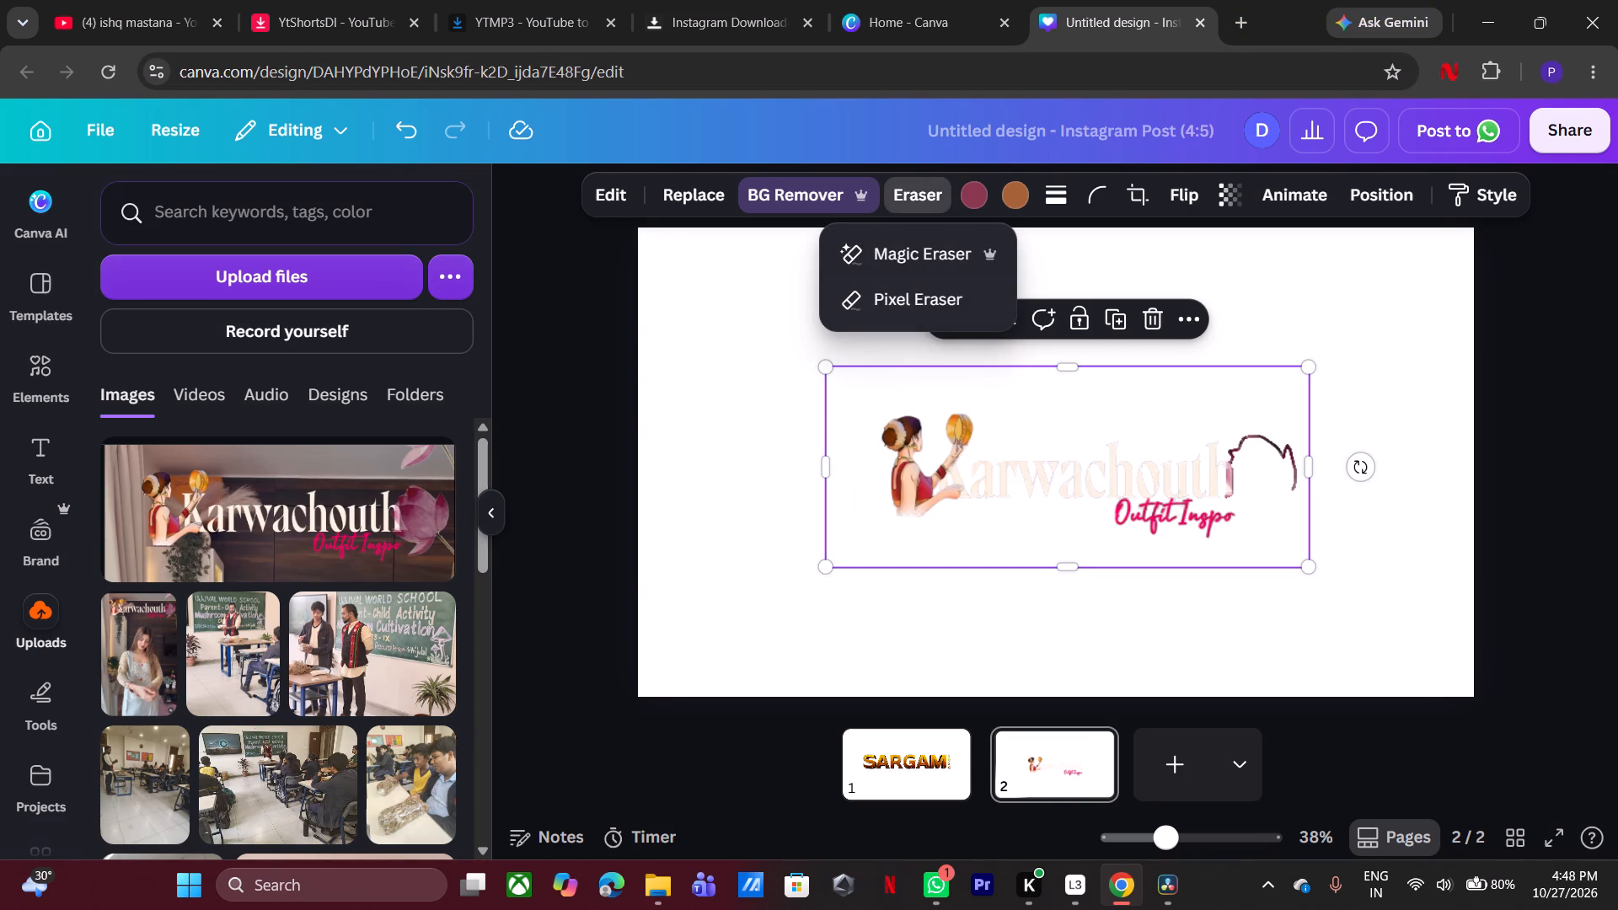
left_click(916, 299)
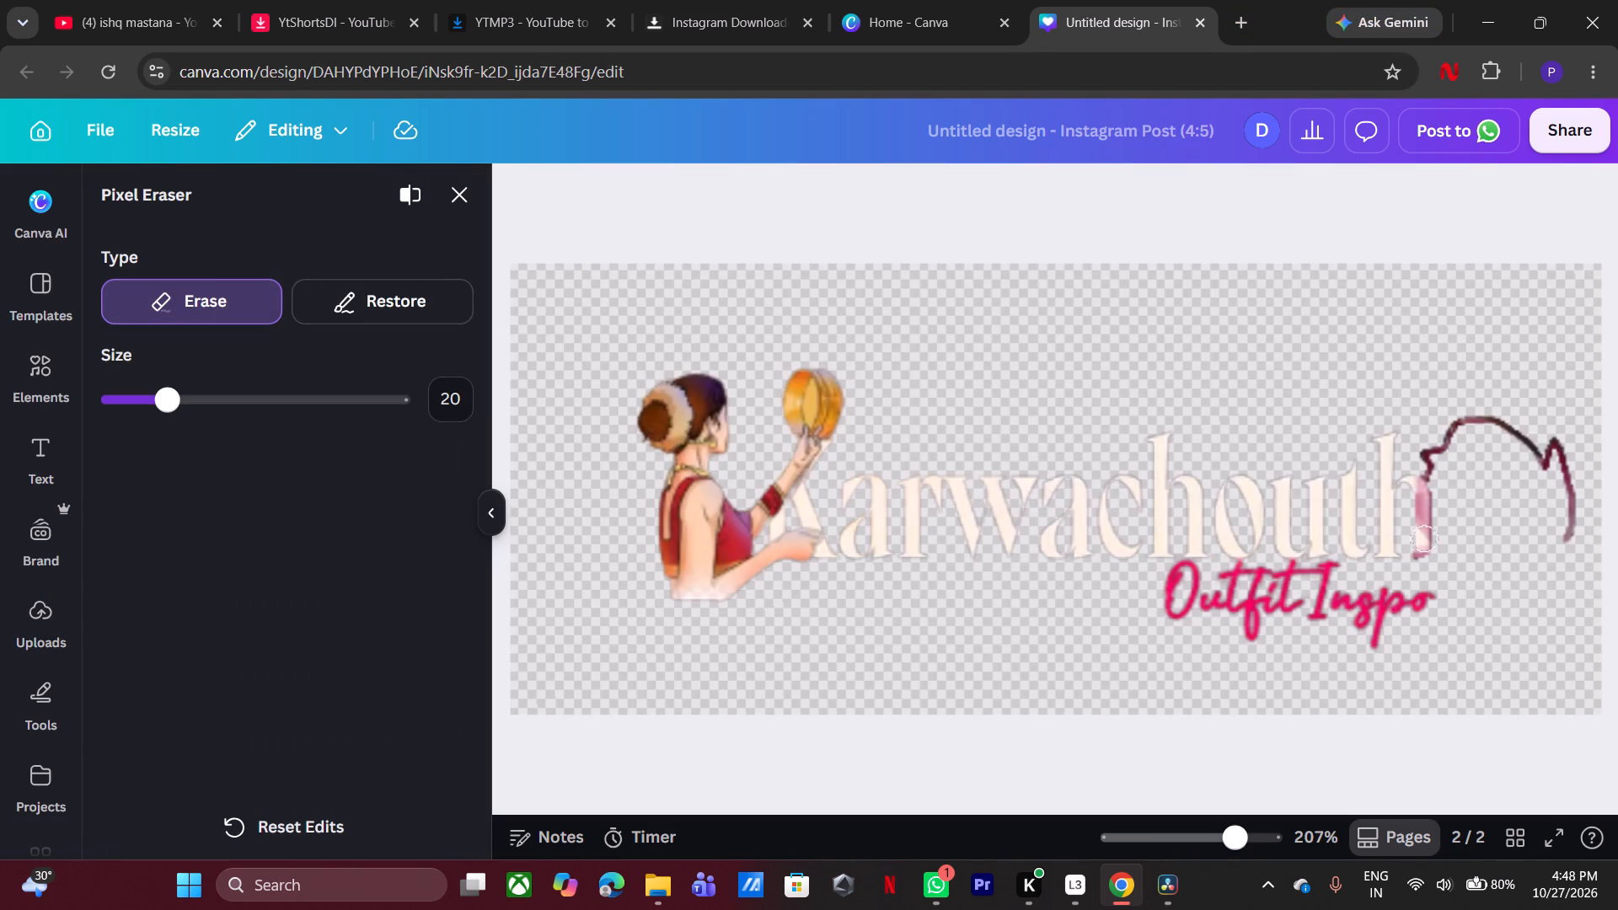
left_click_drag(174, 402, 255, 404)
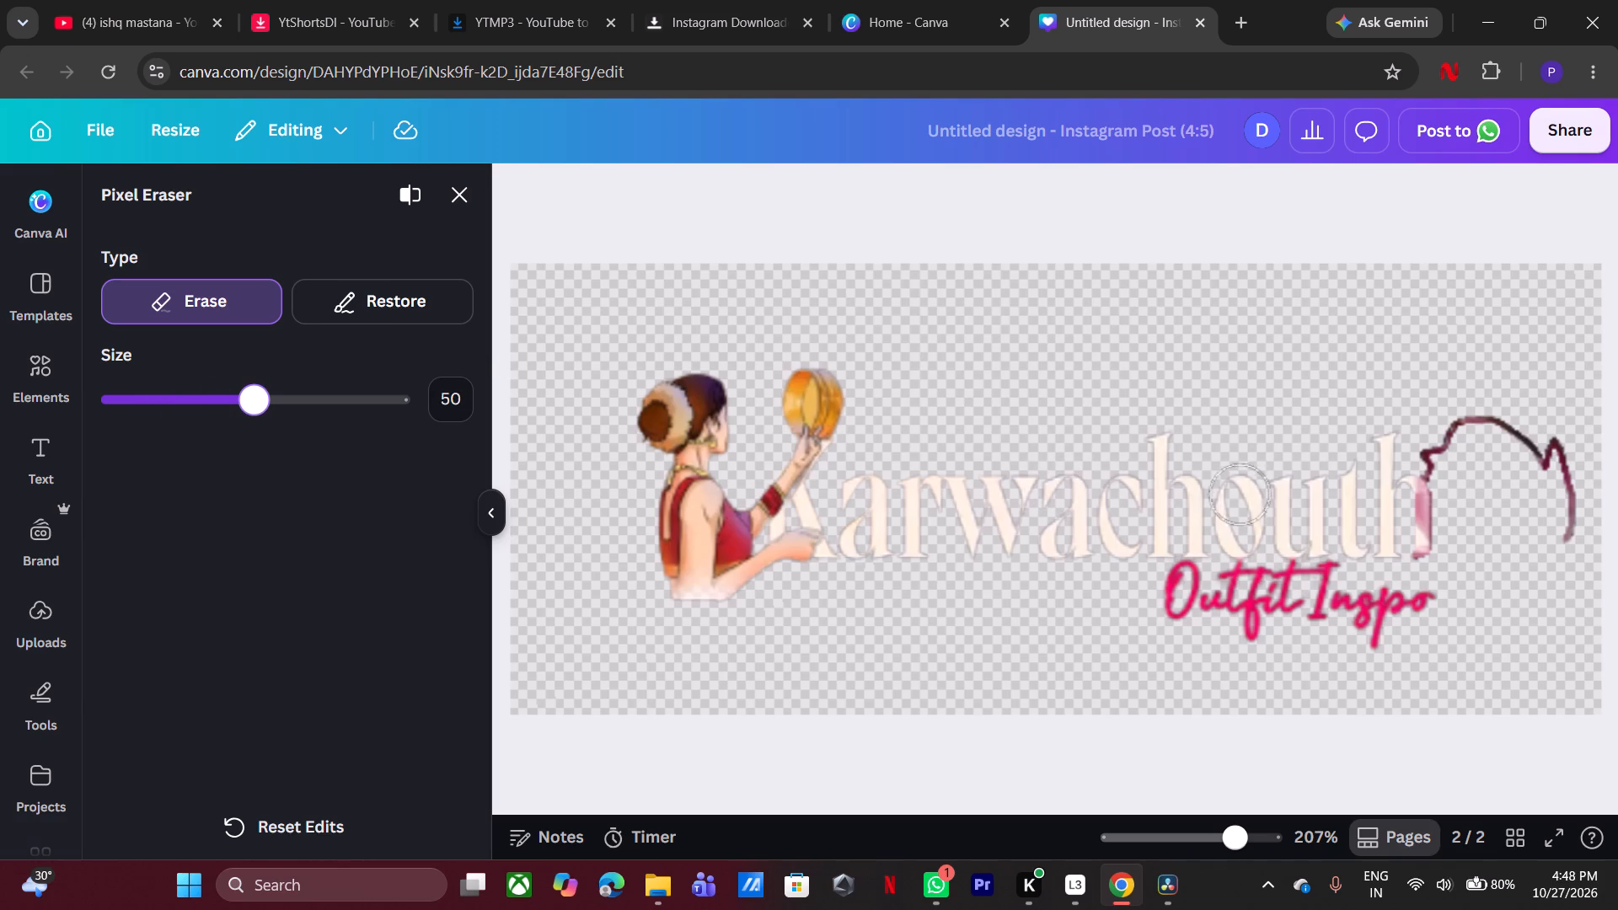
Erase the flower outline, the Outfit Inspo text and all the Karwachouth letters after the K with the size 50 brush.
left_click_drag(1492, 409, 1375, 618)
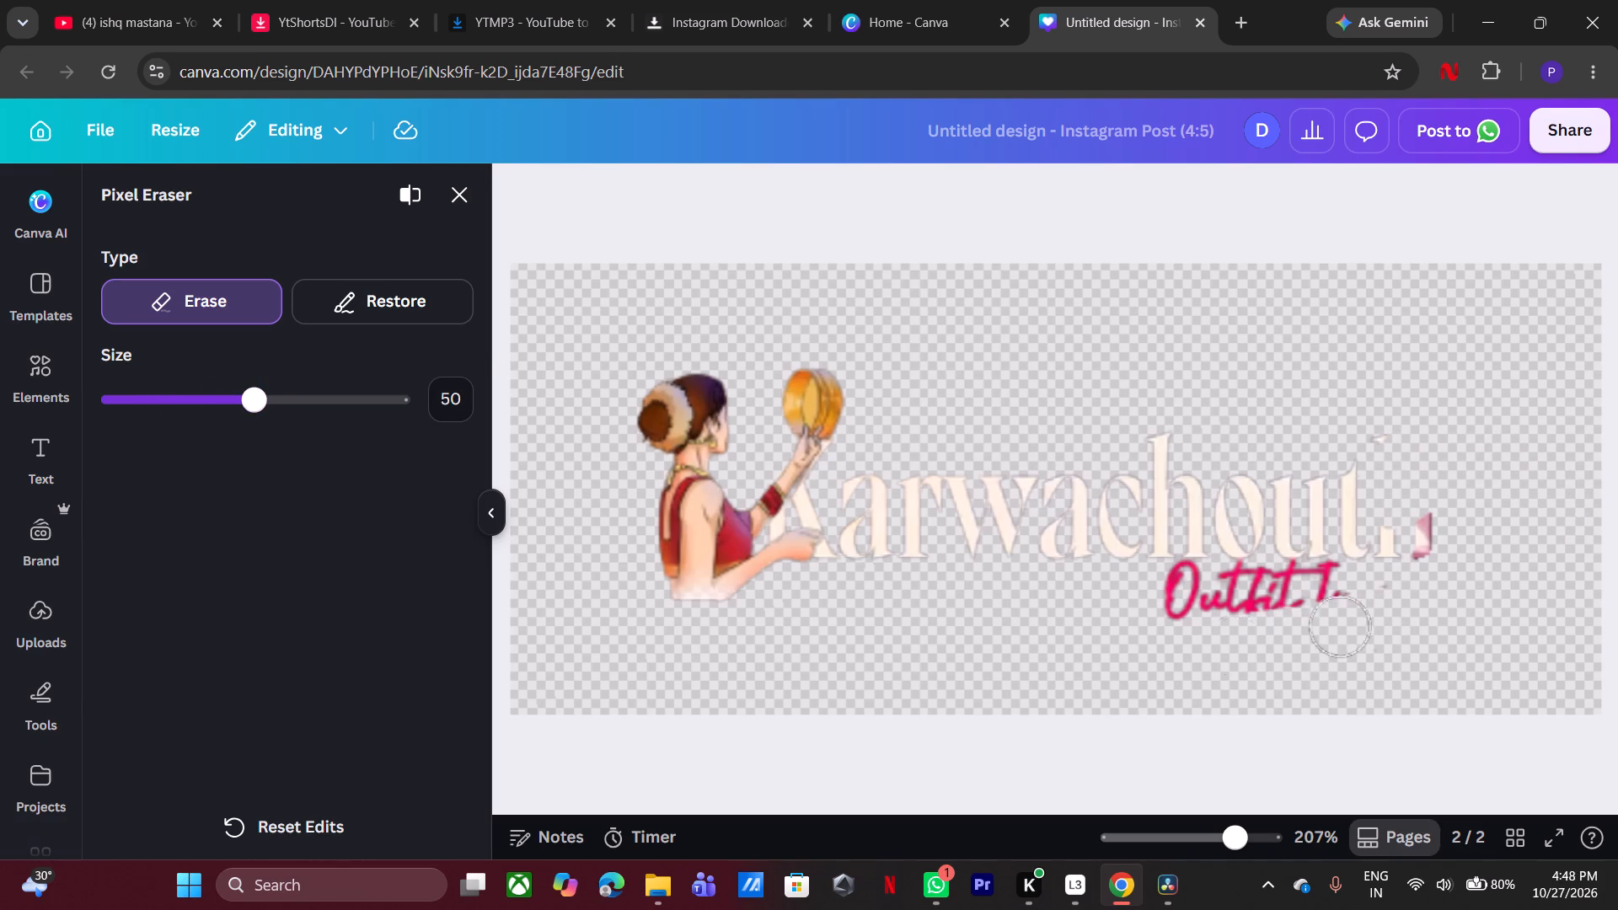
left_click_drag(1375, 618, 1195, 440)
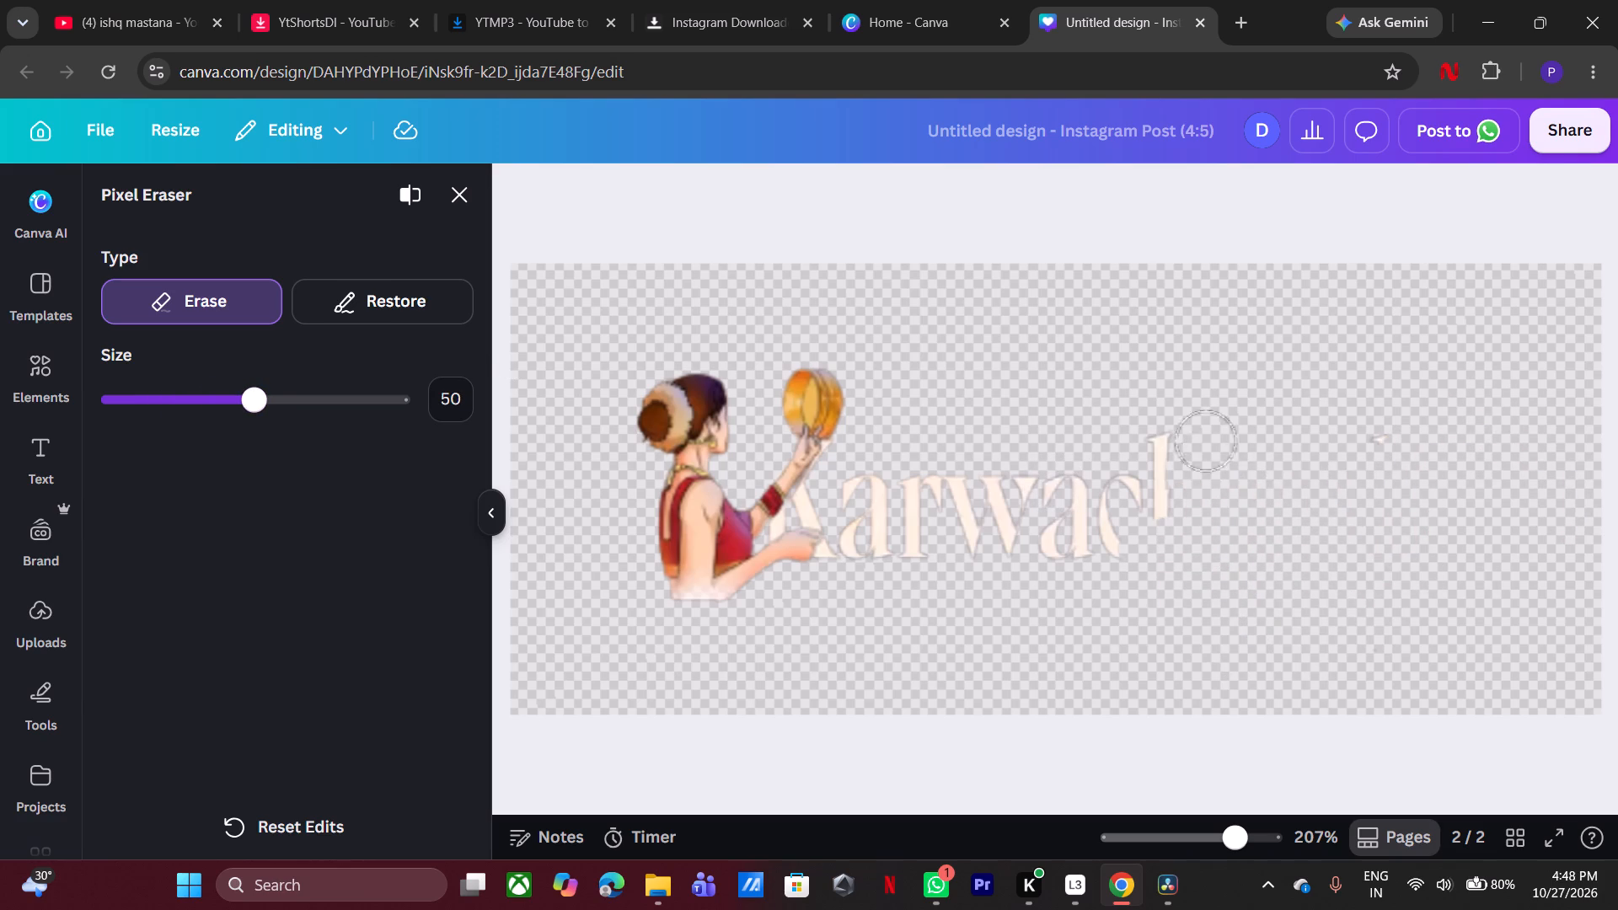
left_click_drag(1195, 440, 1098, 443)
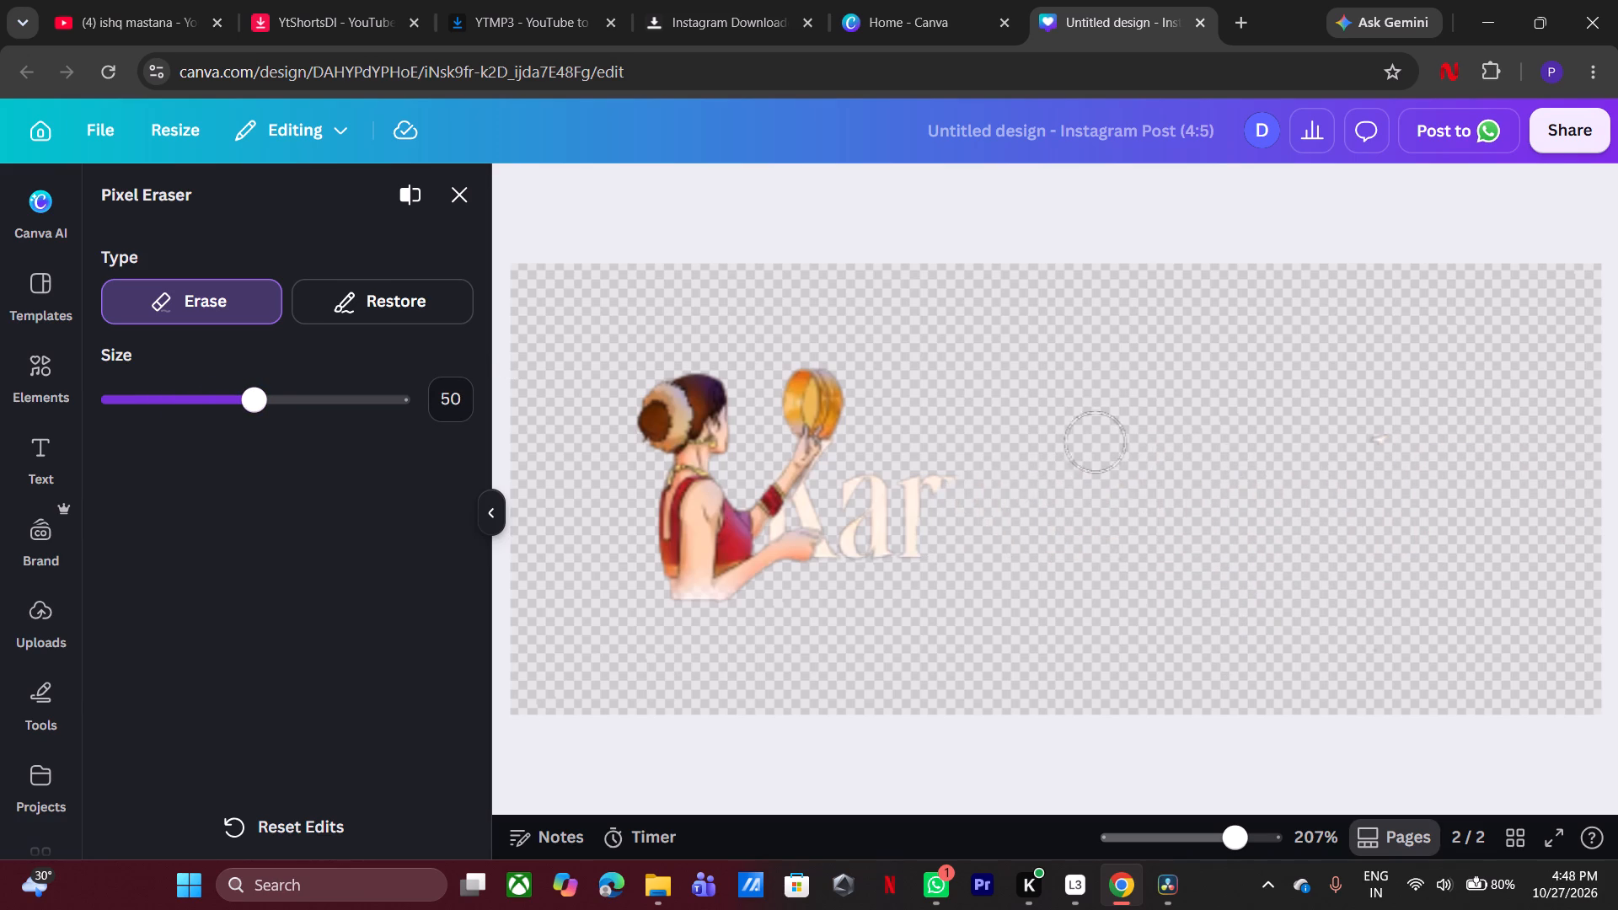
left_click_drag(1098, 443, 876, 533)
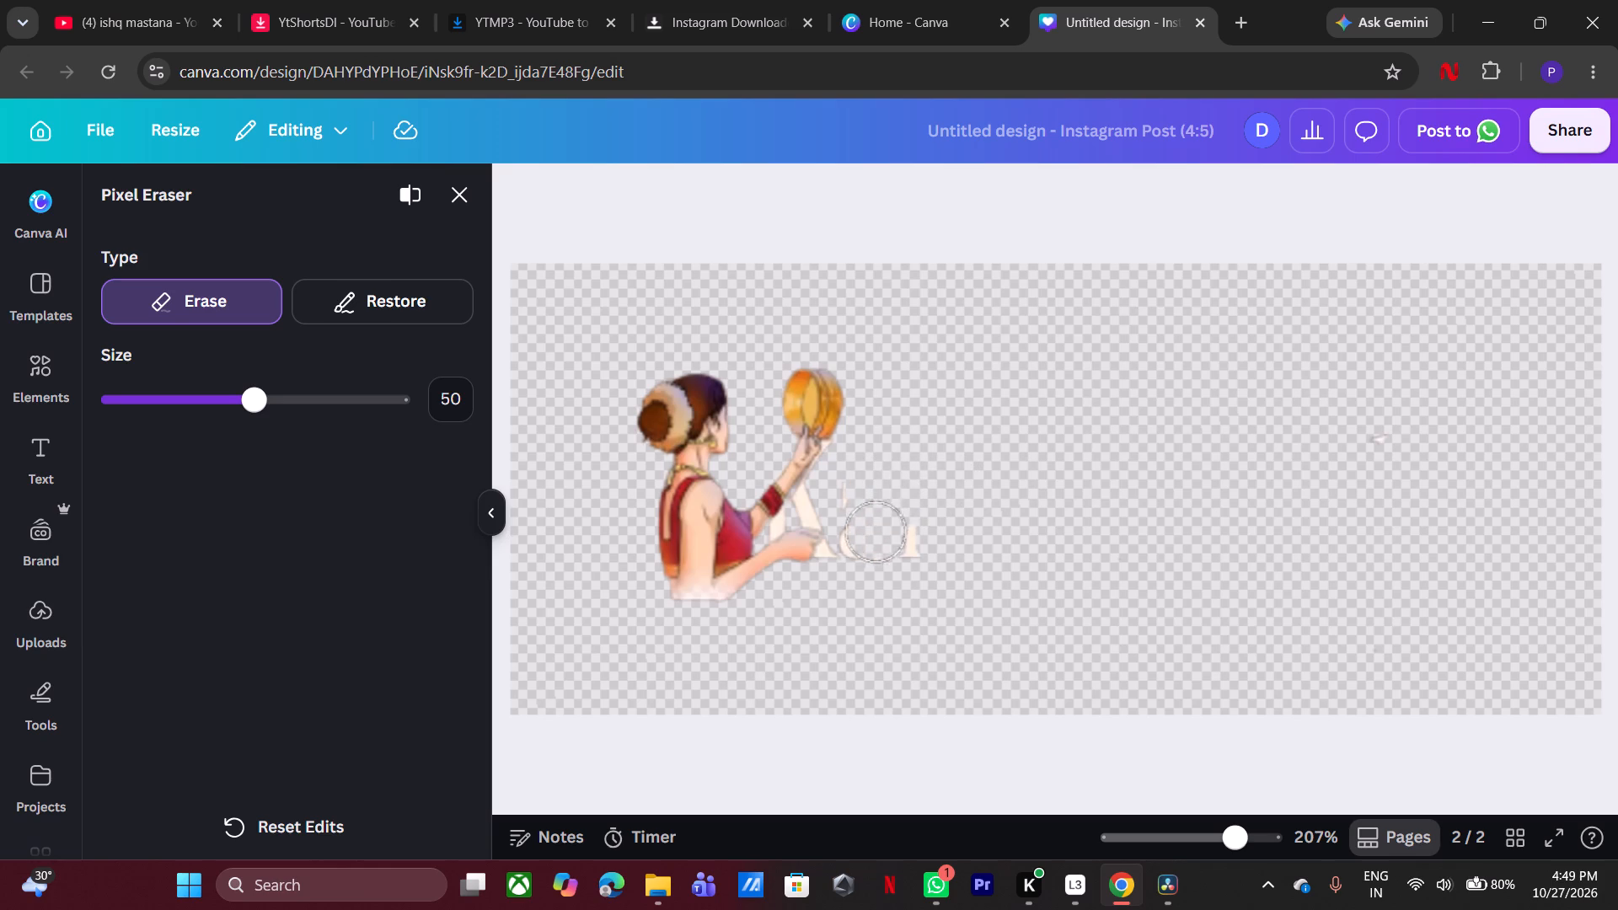
left_click_drag(876, 533, 919, 544)
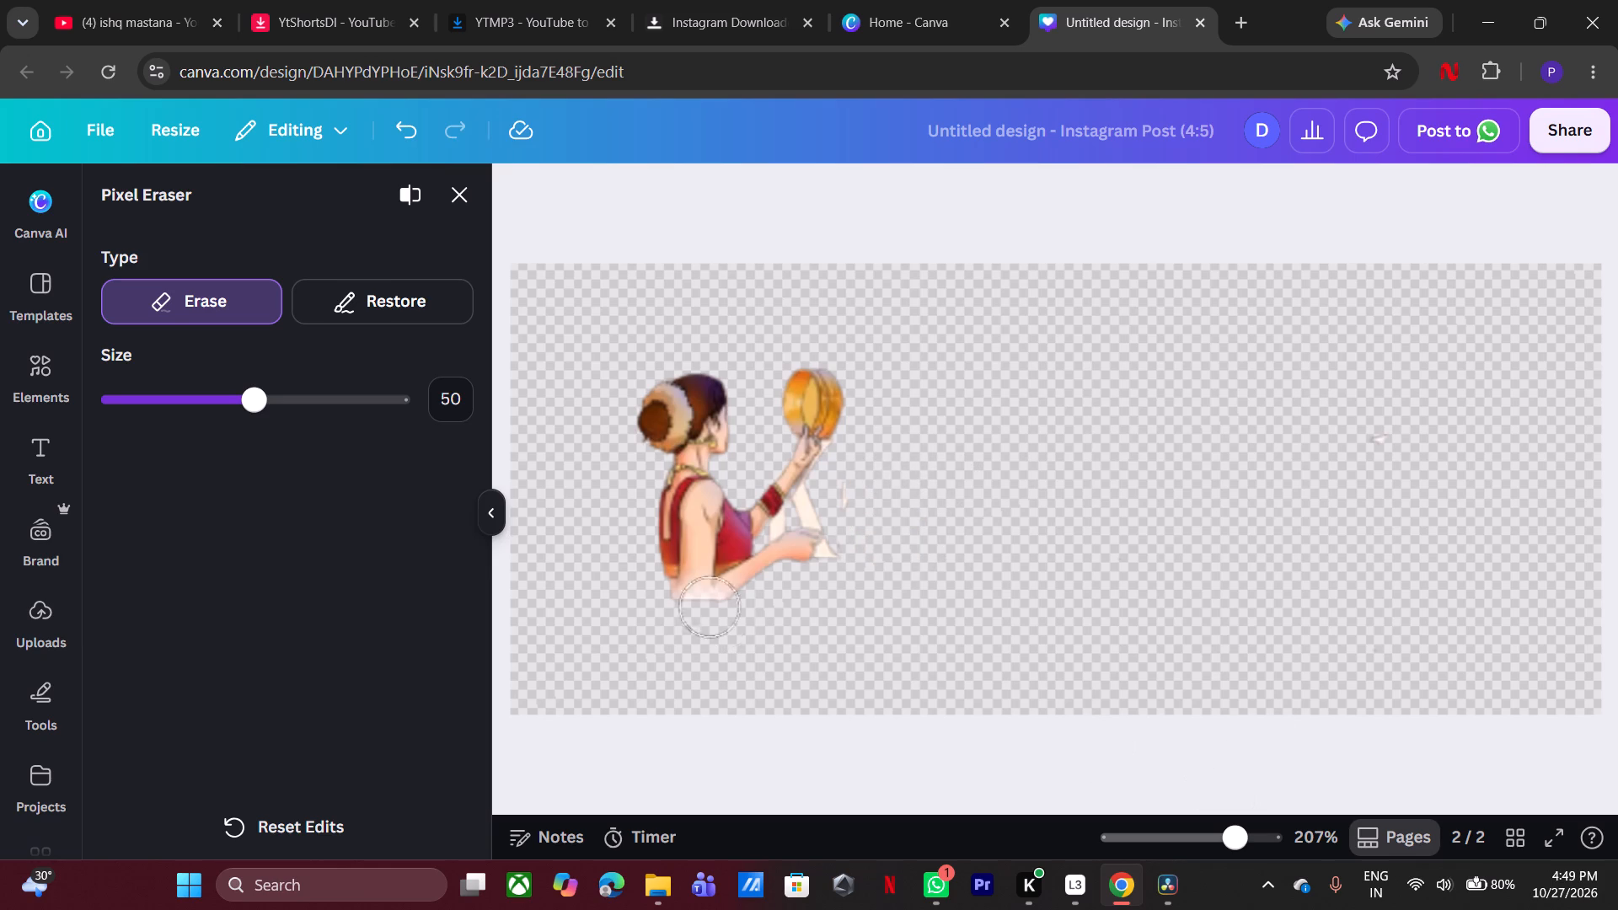
scroll(700, 574, "up", 4)
left_click_drag(1244, 837, 1288, 842)
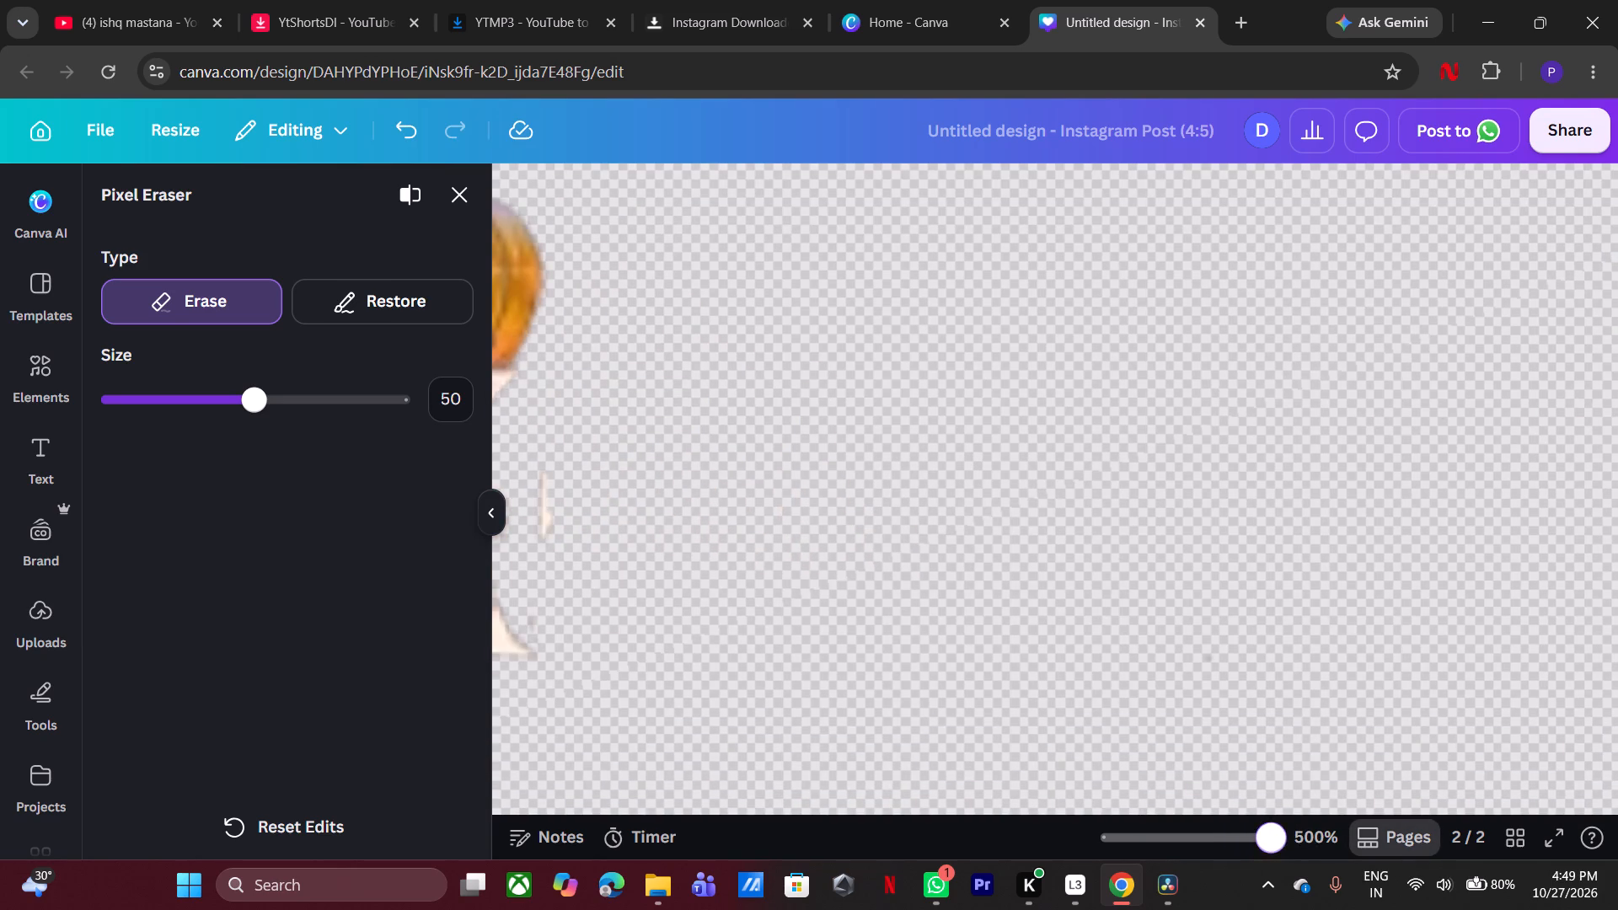
middle_click_drag(684, 618, 1160, 605)
left_click_drag(1143, 485, 1062, 484)
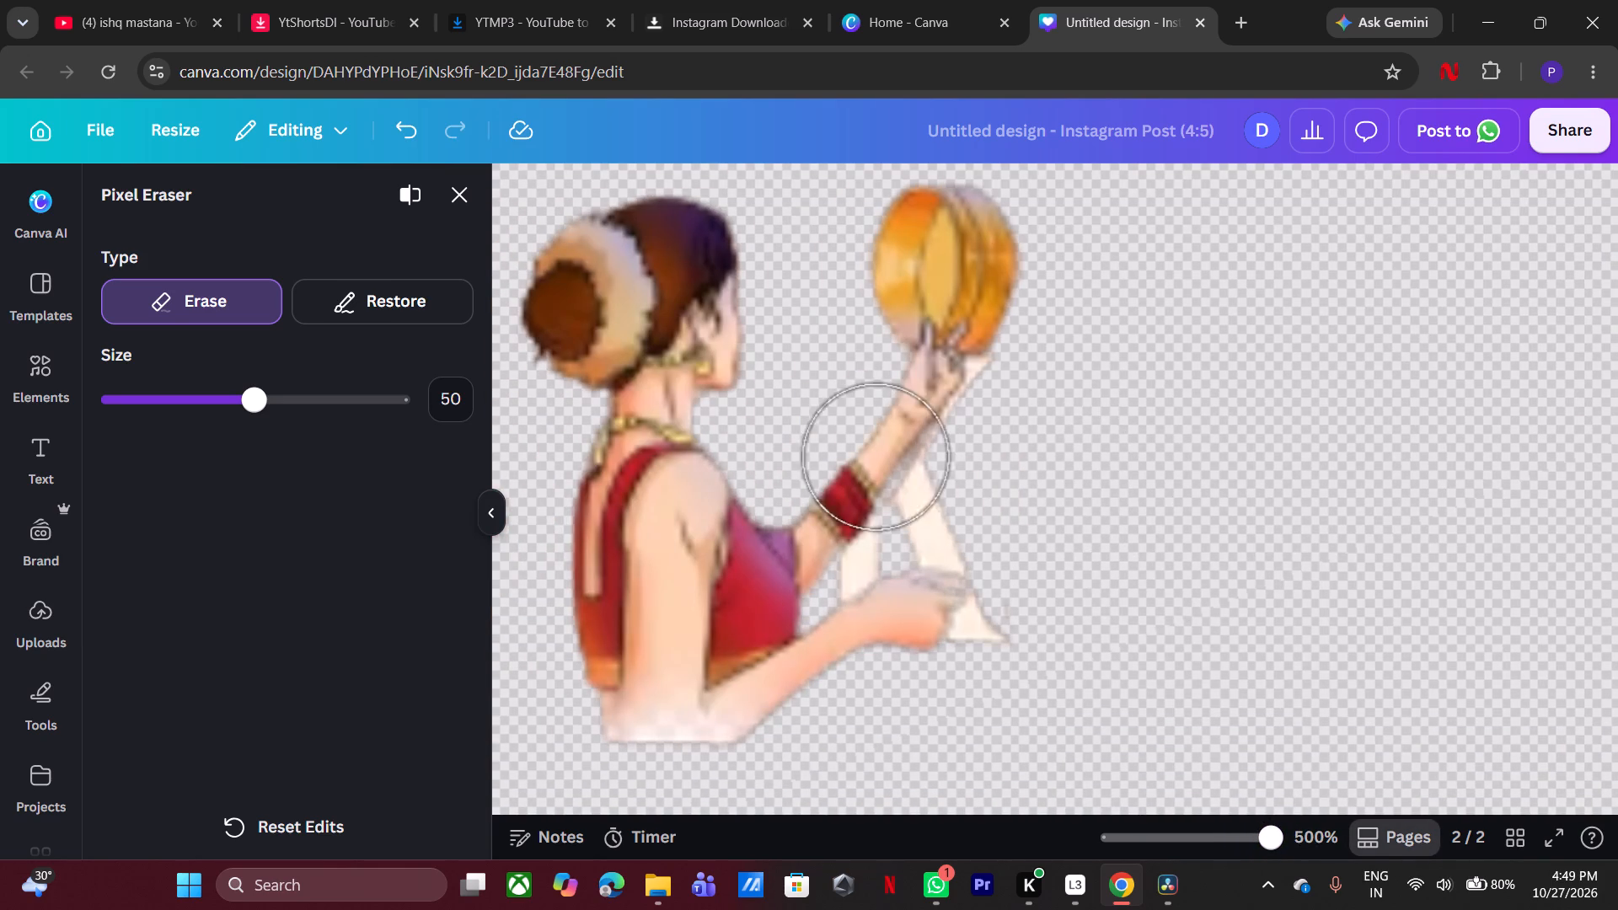
Set the eraser size to 20 and erase the K remnants along the underside of the woman's raised hand and forearm.
left_click_drag(257, 394, 165, 424)
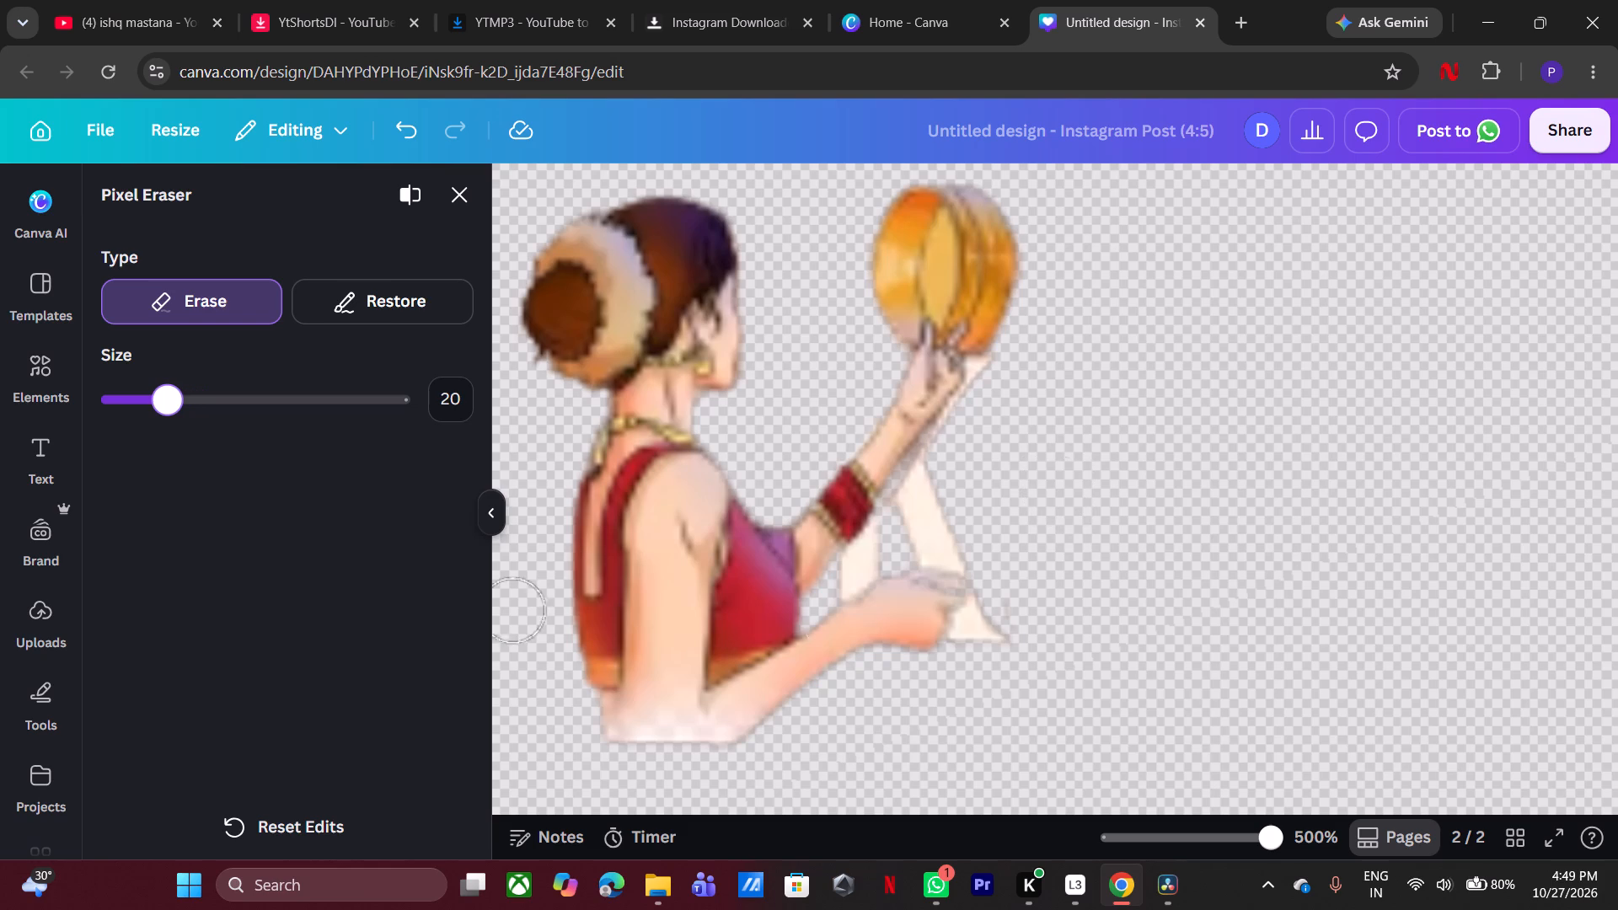
left_click(1005, 383)
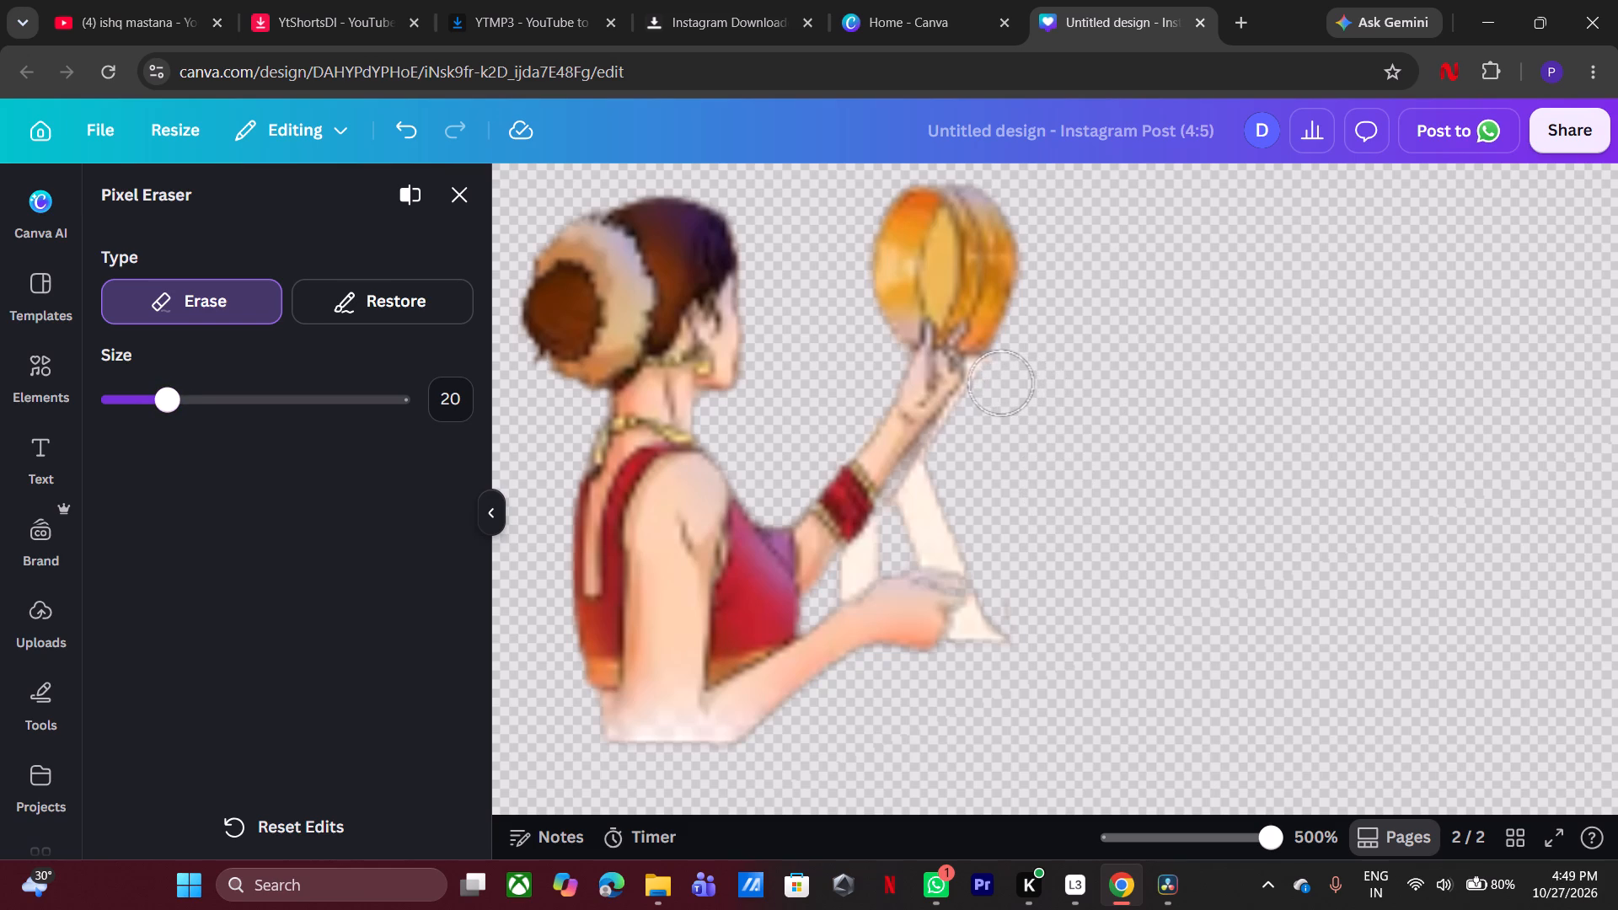
left_click(1002, 384)
left_click_drag(1007, 389, 1003, 383)
left_click_drag(1003, 383, 968, 439)
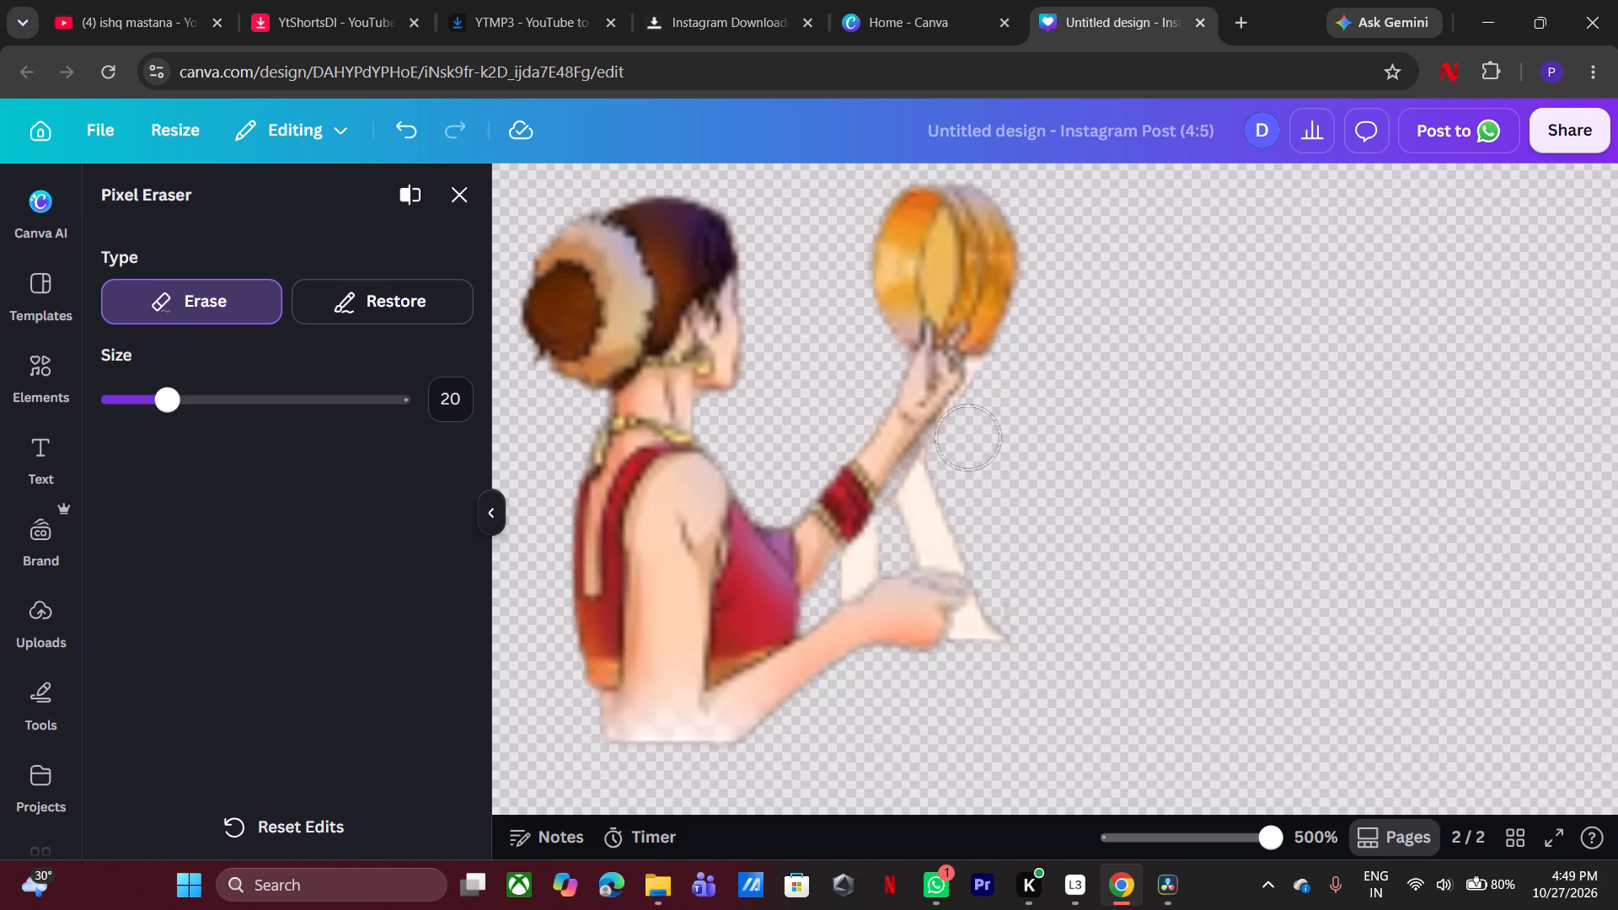
left_click_drag(968, 439, 967, 440)
left_click_drag(993, 403, 960, 449)
left_click_drag(960, 449, 918, 505)
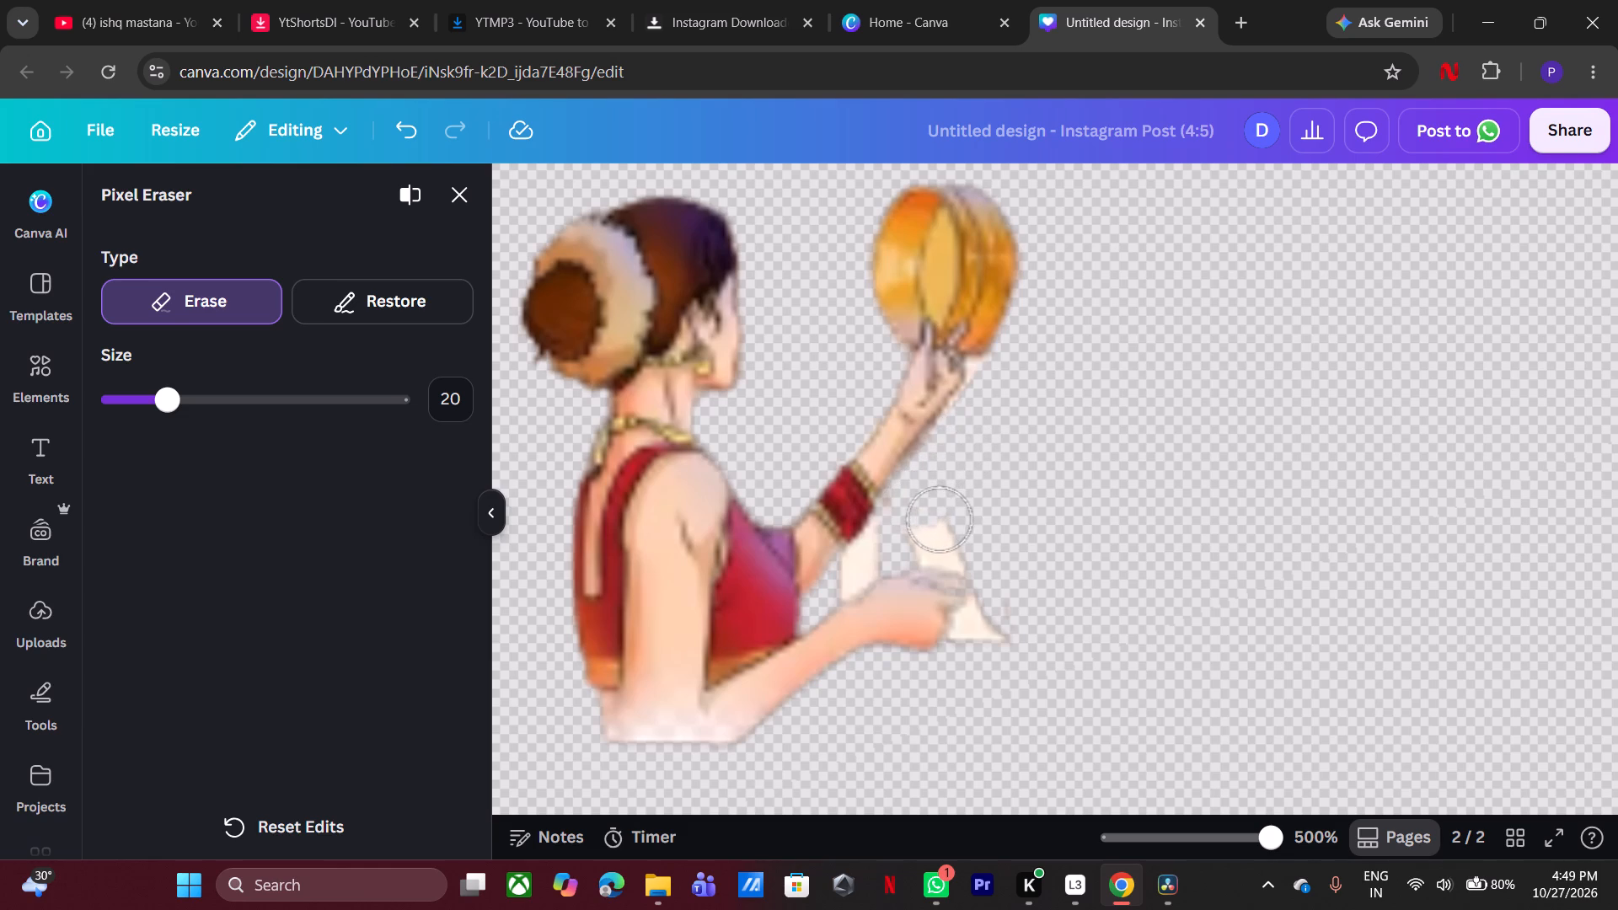
Erase the K's remaining diagonal leg above and beside the woman's lower hand with the size 20 eraser.
left_click(937, 537)
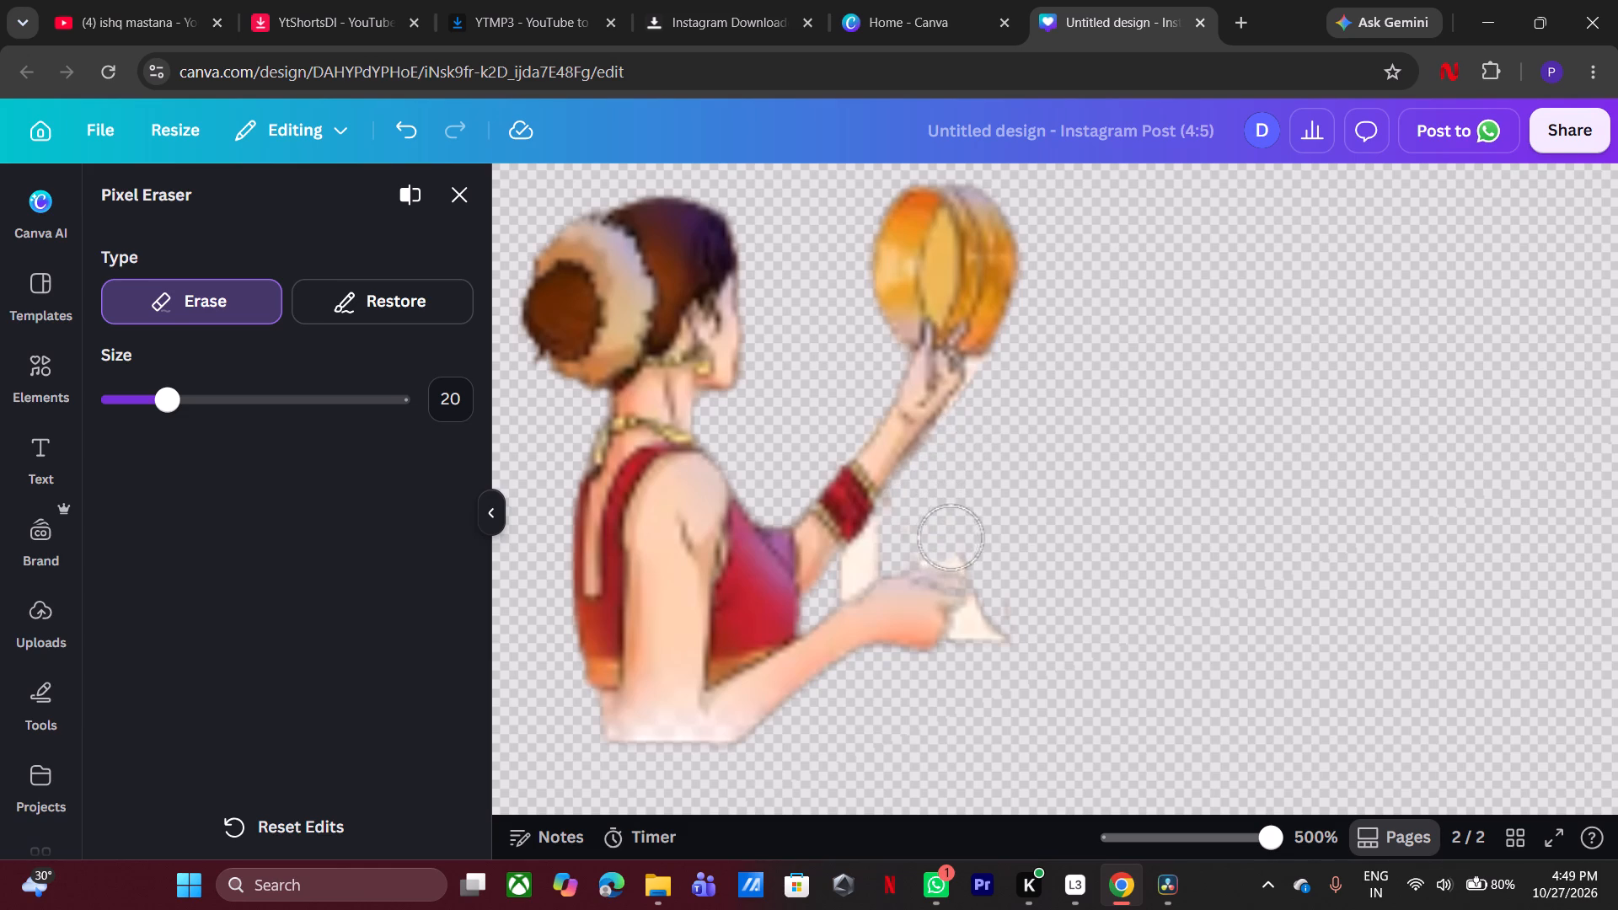
left_click(956, 538)
left_click(972, 540)
left_click_drag(1049, 606, 1005, 621)
left_click_drag(1005, 621, 982, 648)
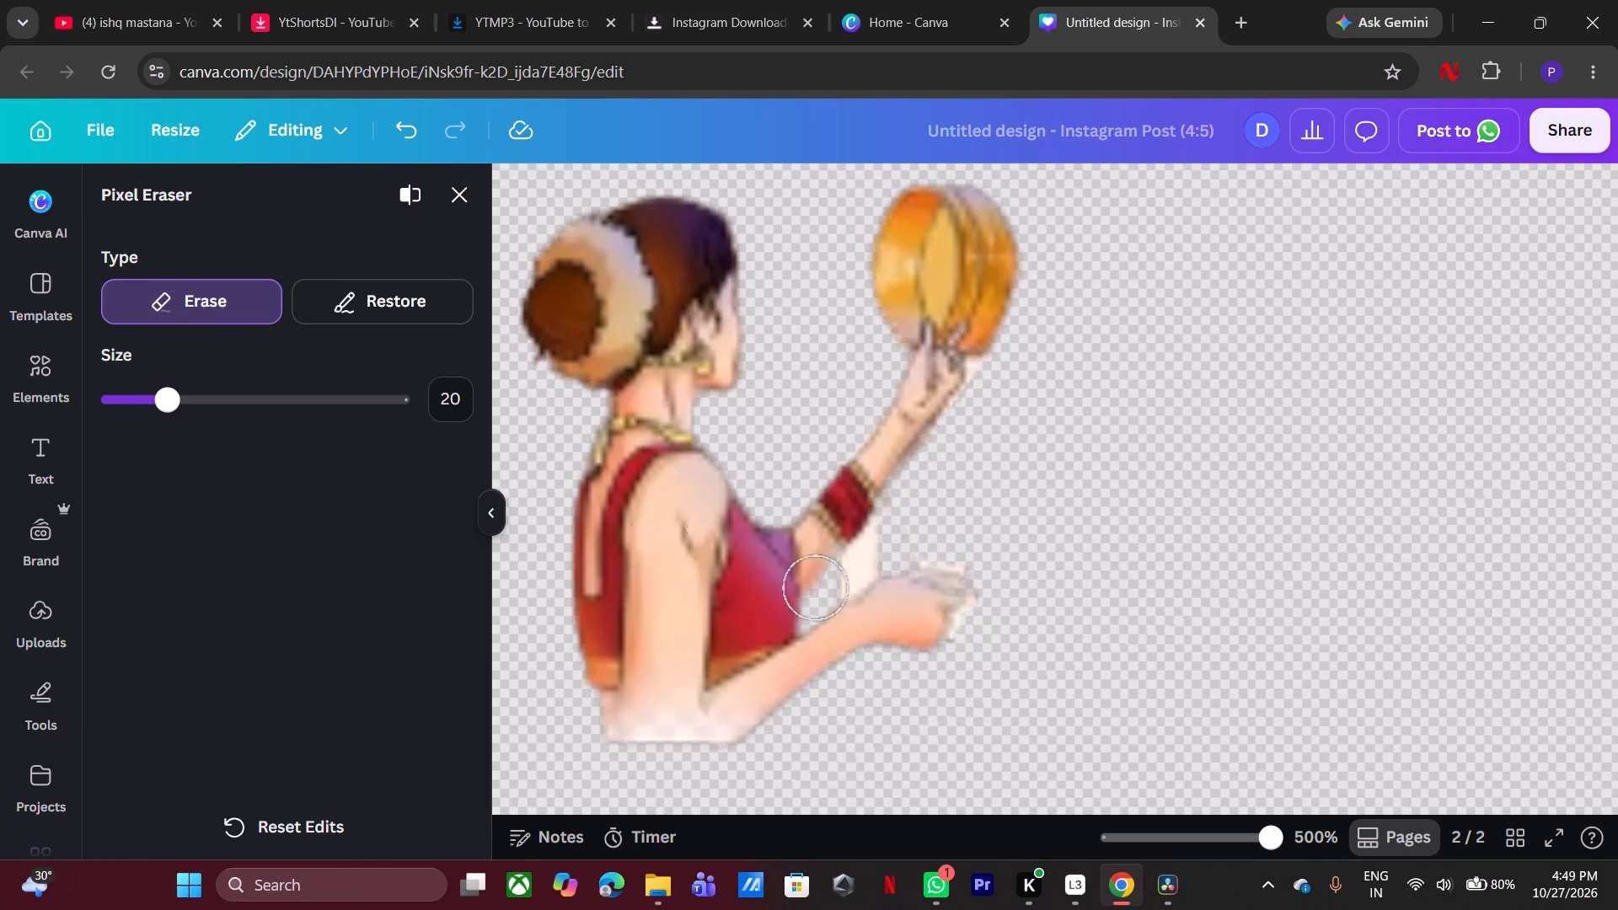
Set the eraser size to 11 and erase the pale fringe around and below the fingertips of the woman's lower hand.
left_click_drag(163, 406, 141, 417)
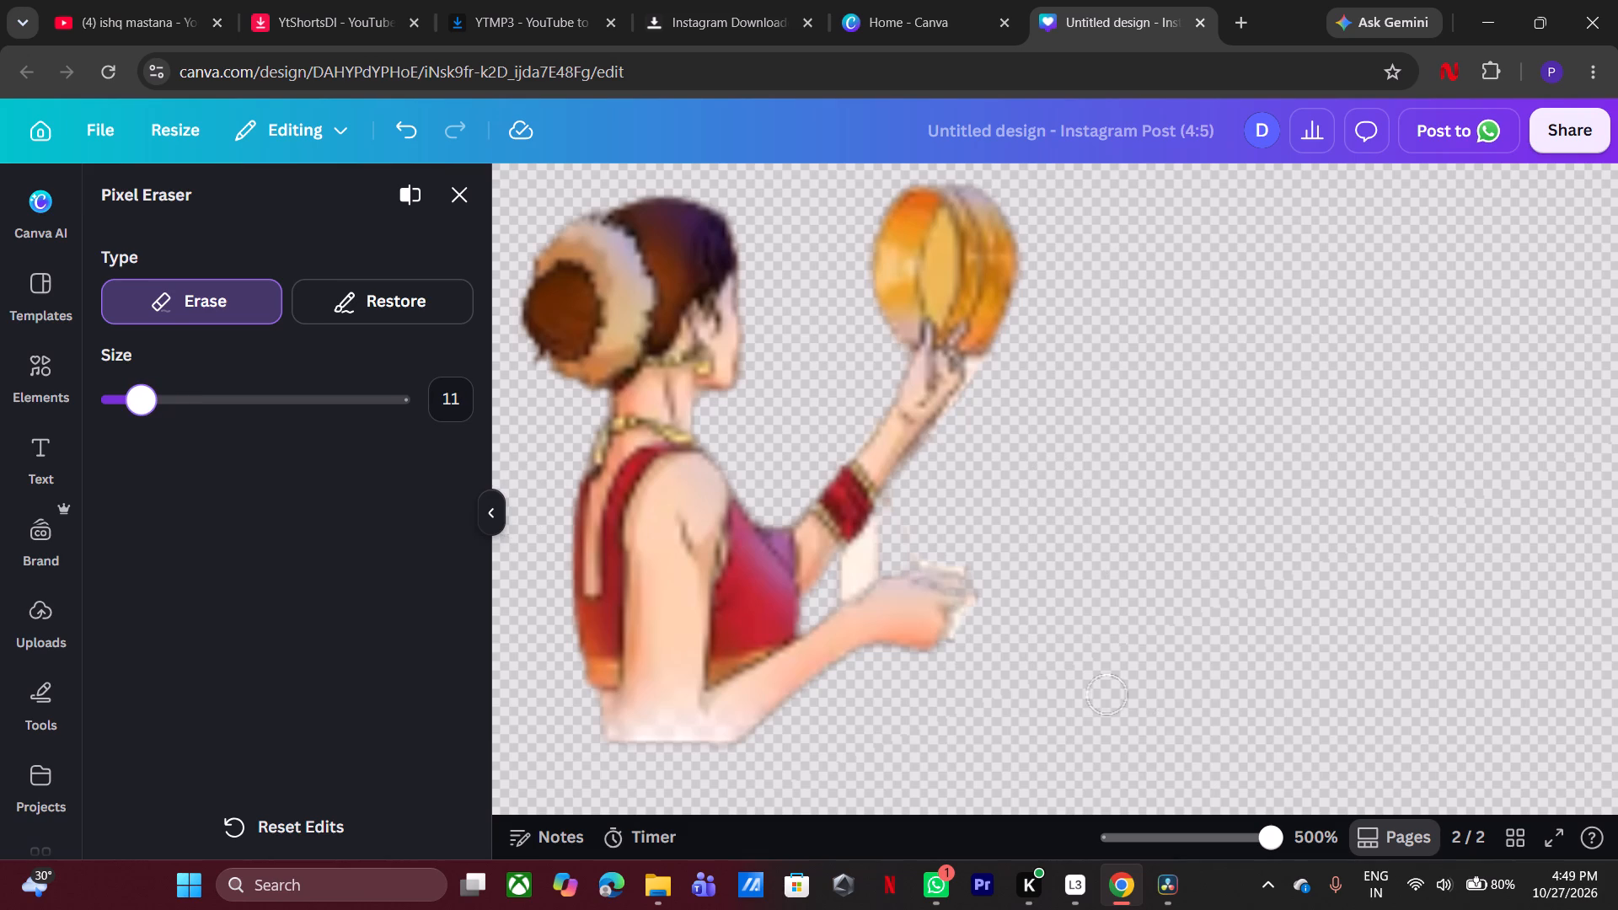
left_click(985, 619)
left_click(988, 612)
left_click_drag(988, 605, 977, 643)
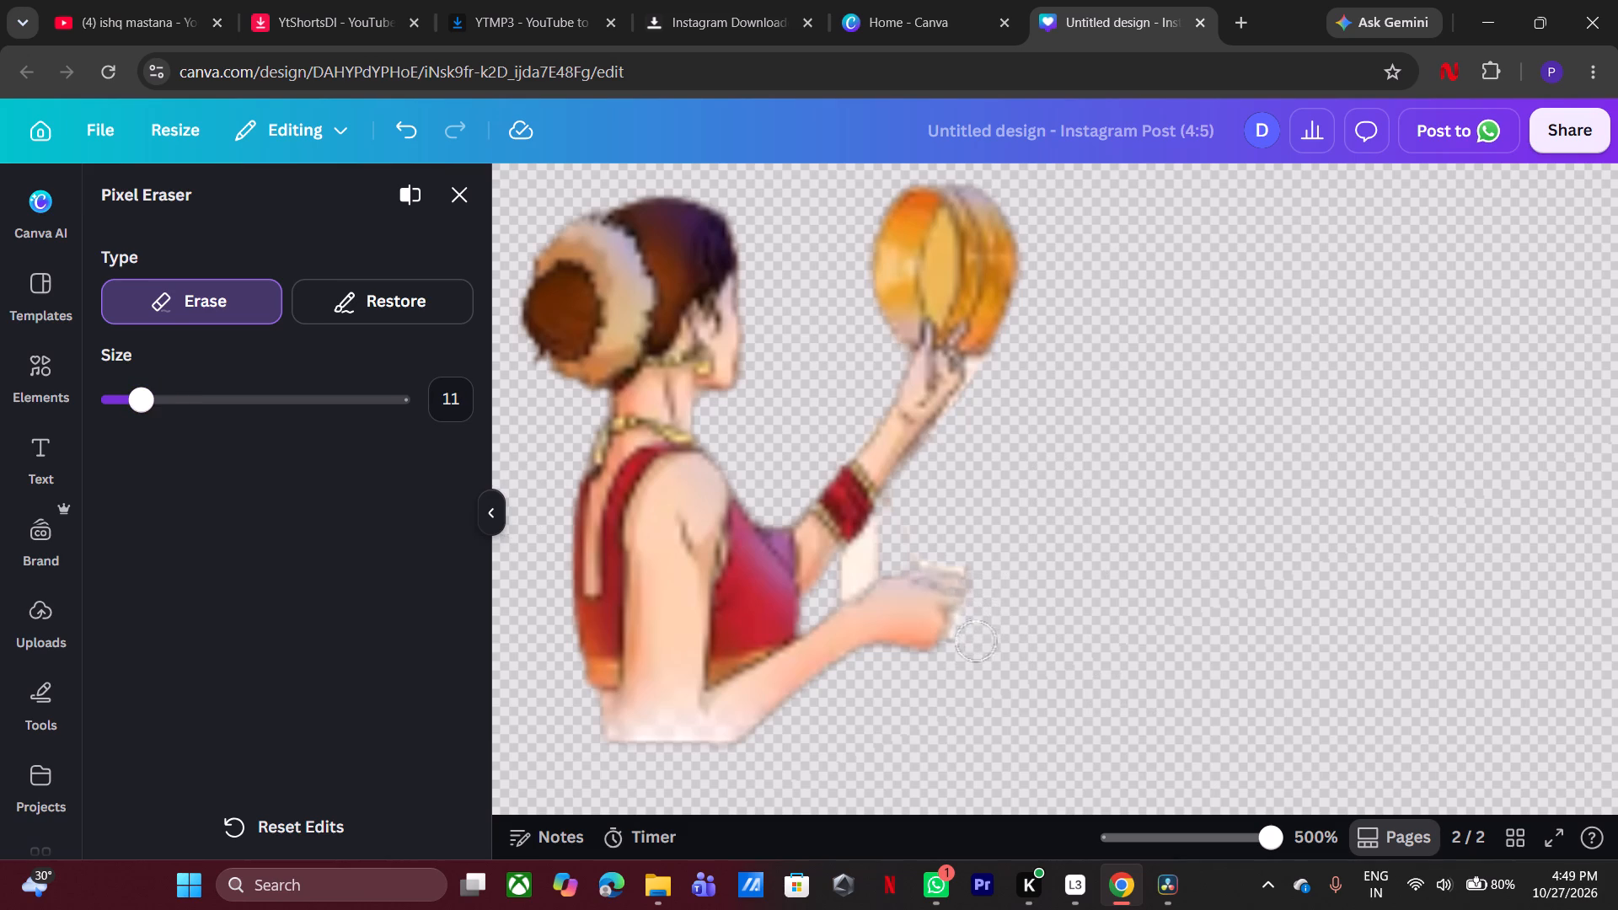
left_click_drag(977, 643, 978, 650)
left_click_drag(972, 630, 978, 655)
left_click_drag(980, 654, 943, 694)
Erase the remaining cream piece of the K between the woman's raised forearm and her lower hand.
left_click_drag(937, 543, 981, 559)
left_click_drag(926, 511, 906, 519)
left_click_drag(906, 519, 867, 561)
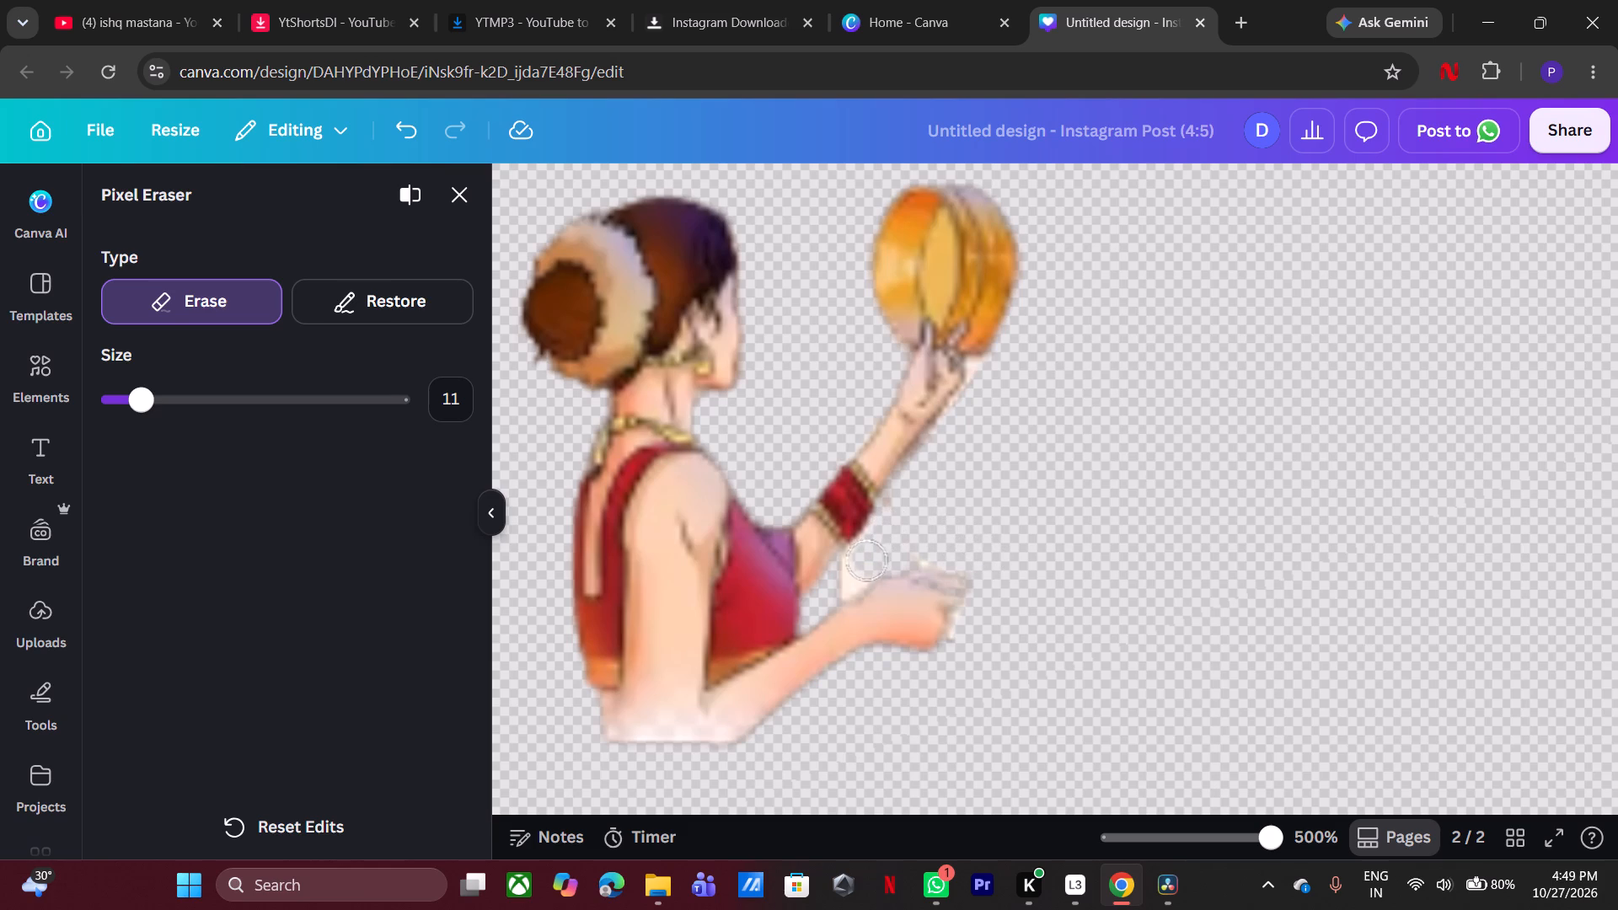
left_click_drag(867, 561, 845, 581)
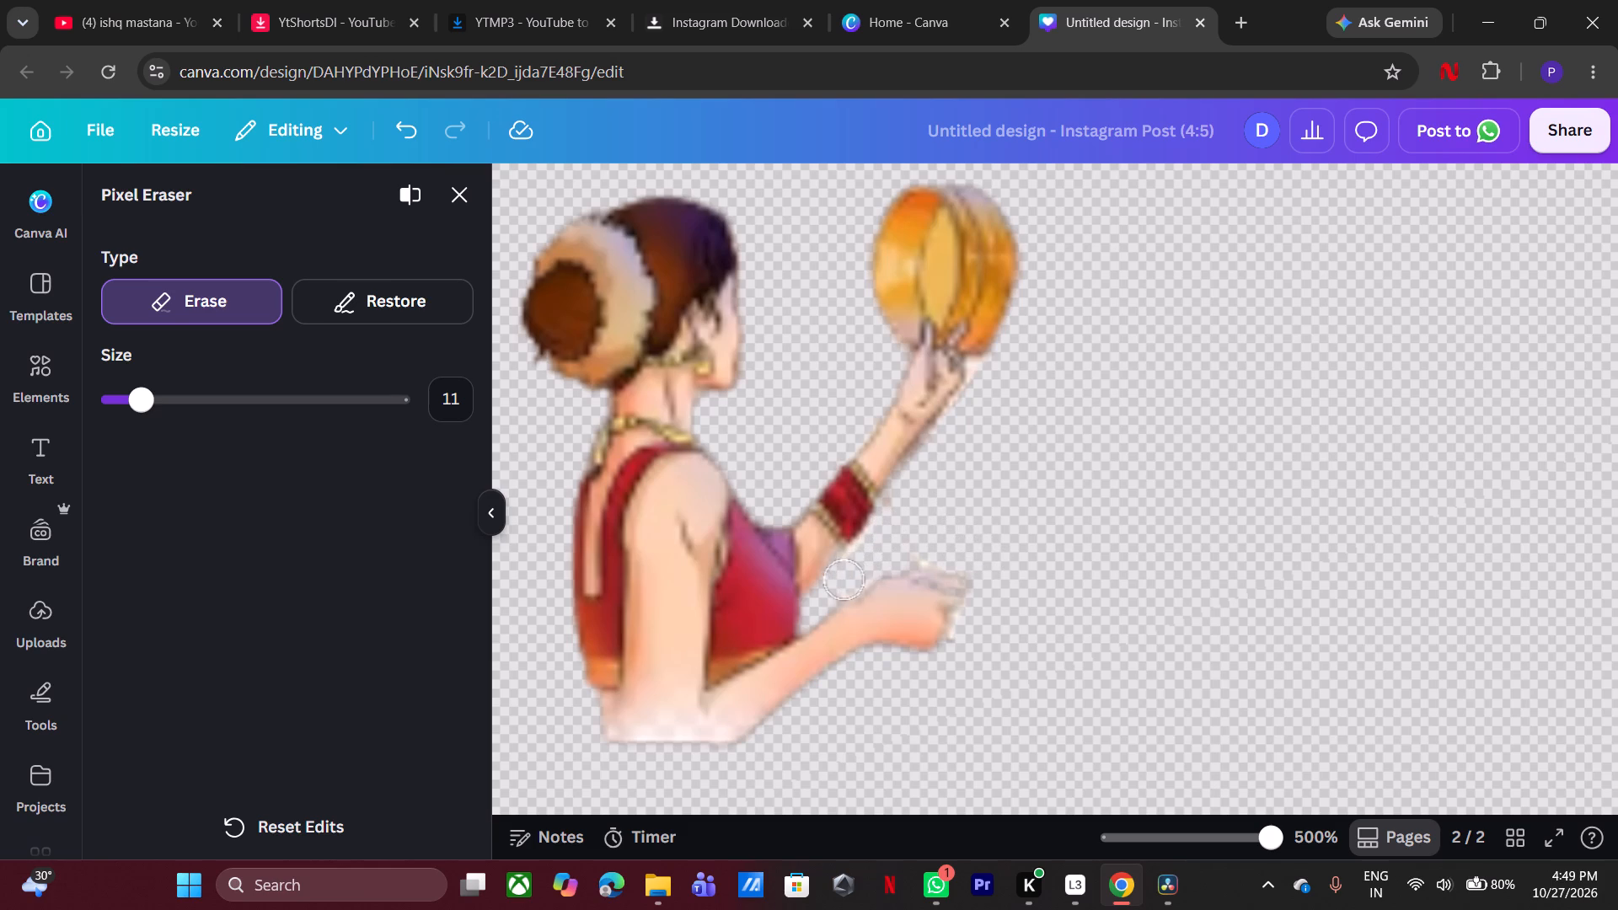
left_click_drag(845, 581, 844, 581)
double_click(844, 581)
left_click(840, 588)
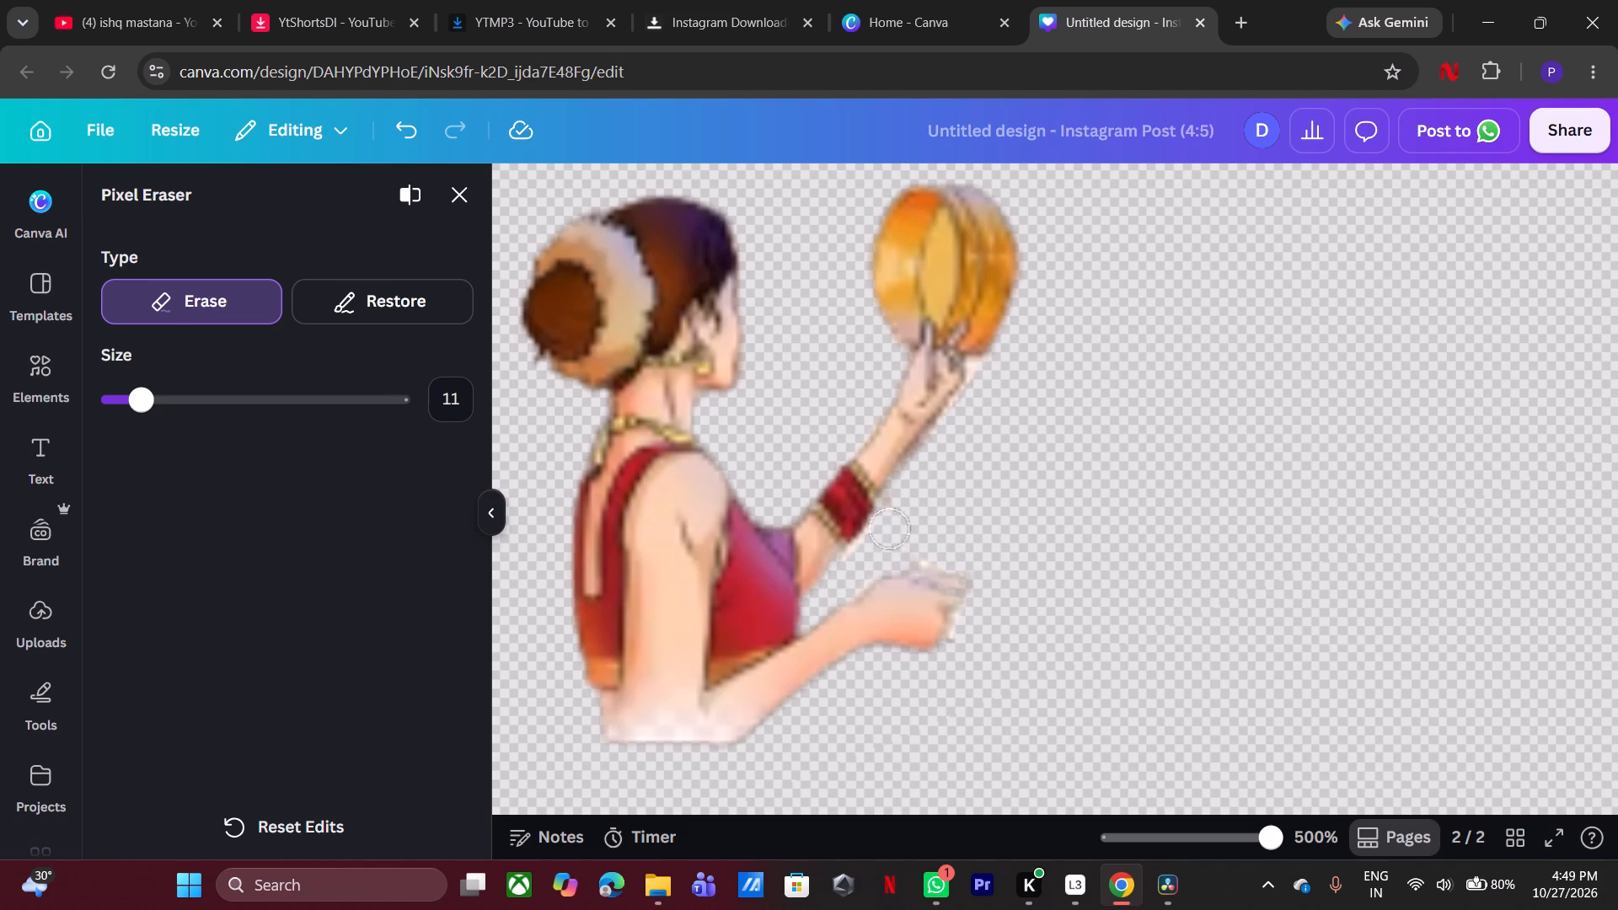
Clean the pale edge beneath the red bracelets on the raised arm with the size 11 eraser.
left_click(890, 527)
left_click(887, 535)
left_click(880, 543)
left_click_drag(897, 524, 884, 539)
left_click_drag(884, 539, 866, 560)
Erase the pale fringe along the underside of the raised arm, from the fingers below the sieve down past the bracelets.
left_click_drag(986, 379, 1009, 389)
left_click_drag(984, 378, 1010, 383)
left_click_drag(994, 384, 977, 407)
left_click_drag(977, 407, 967, 423)
left_click_drag(984, 397, 963, 427)
left_click_drag(982, 403, 935, 458)
left_click_drag(954, 439, 900, 510)
left_click_drag(900, 517, 887, 538)
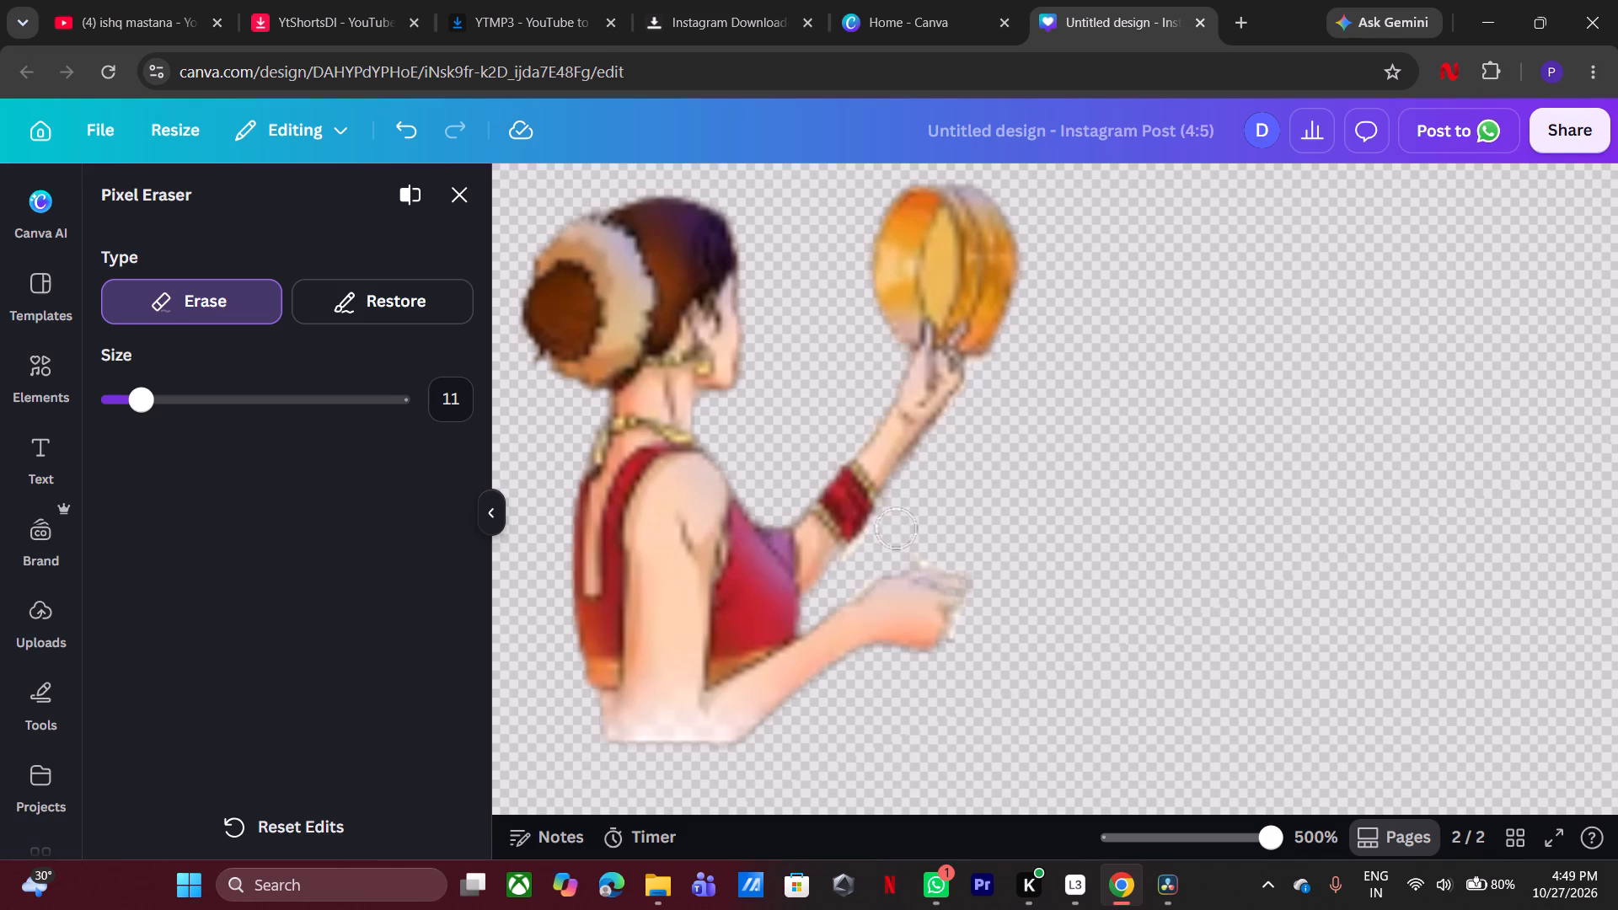
left_click_drag(895, 522, 883, 541)
left_click_drag(887, 539, 860, 559)
left_click(860, 561)
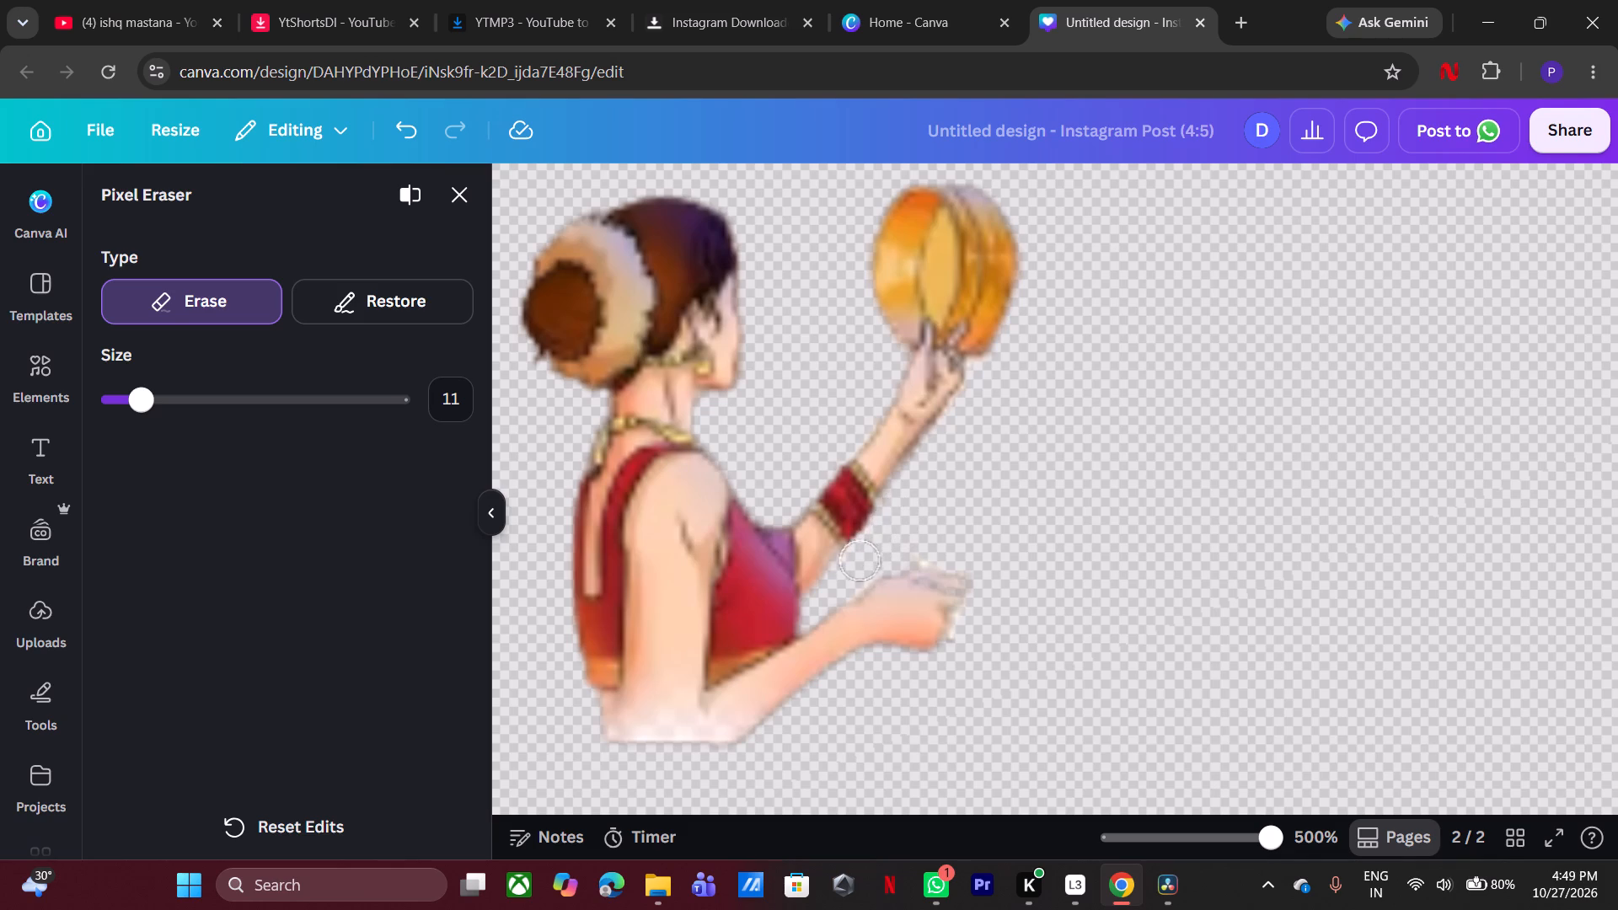
left_click(855, 565)
Erase the leftover pale specks above and below the fingers of the woman's lower hand.
left_click(927, 556)
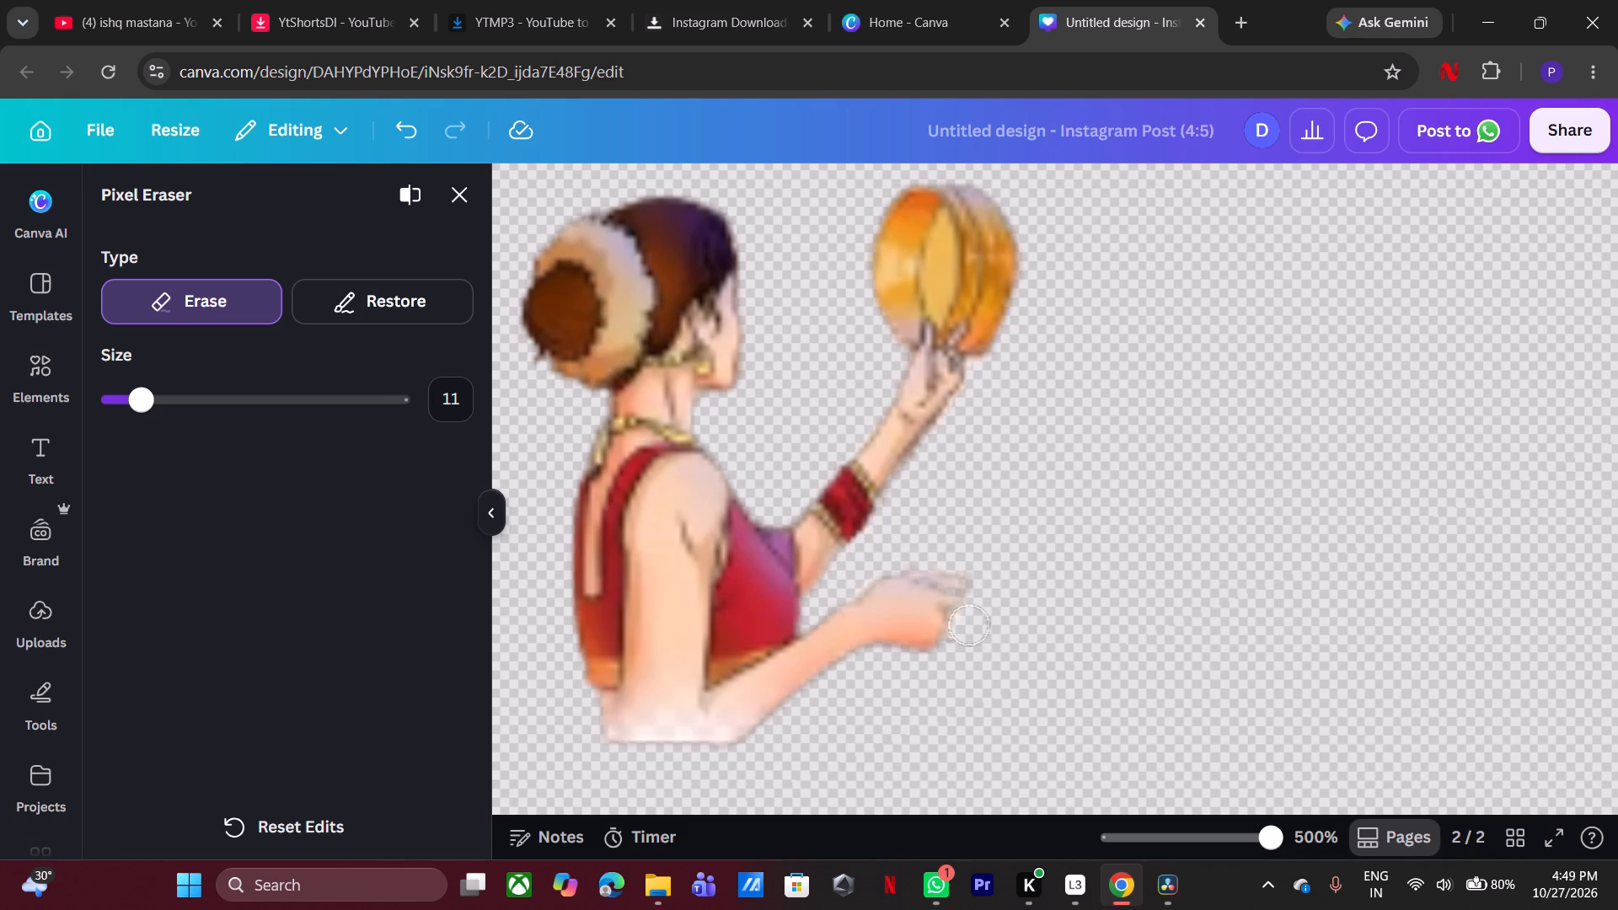
left_click(970, 626)
double_click(968, 643)
Undo the last edit to the illustration.
scroll(1106, 578, "down", 6)
scroll(1106, 578, "up", 3)
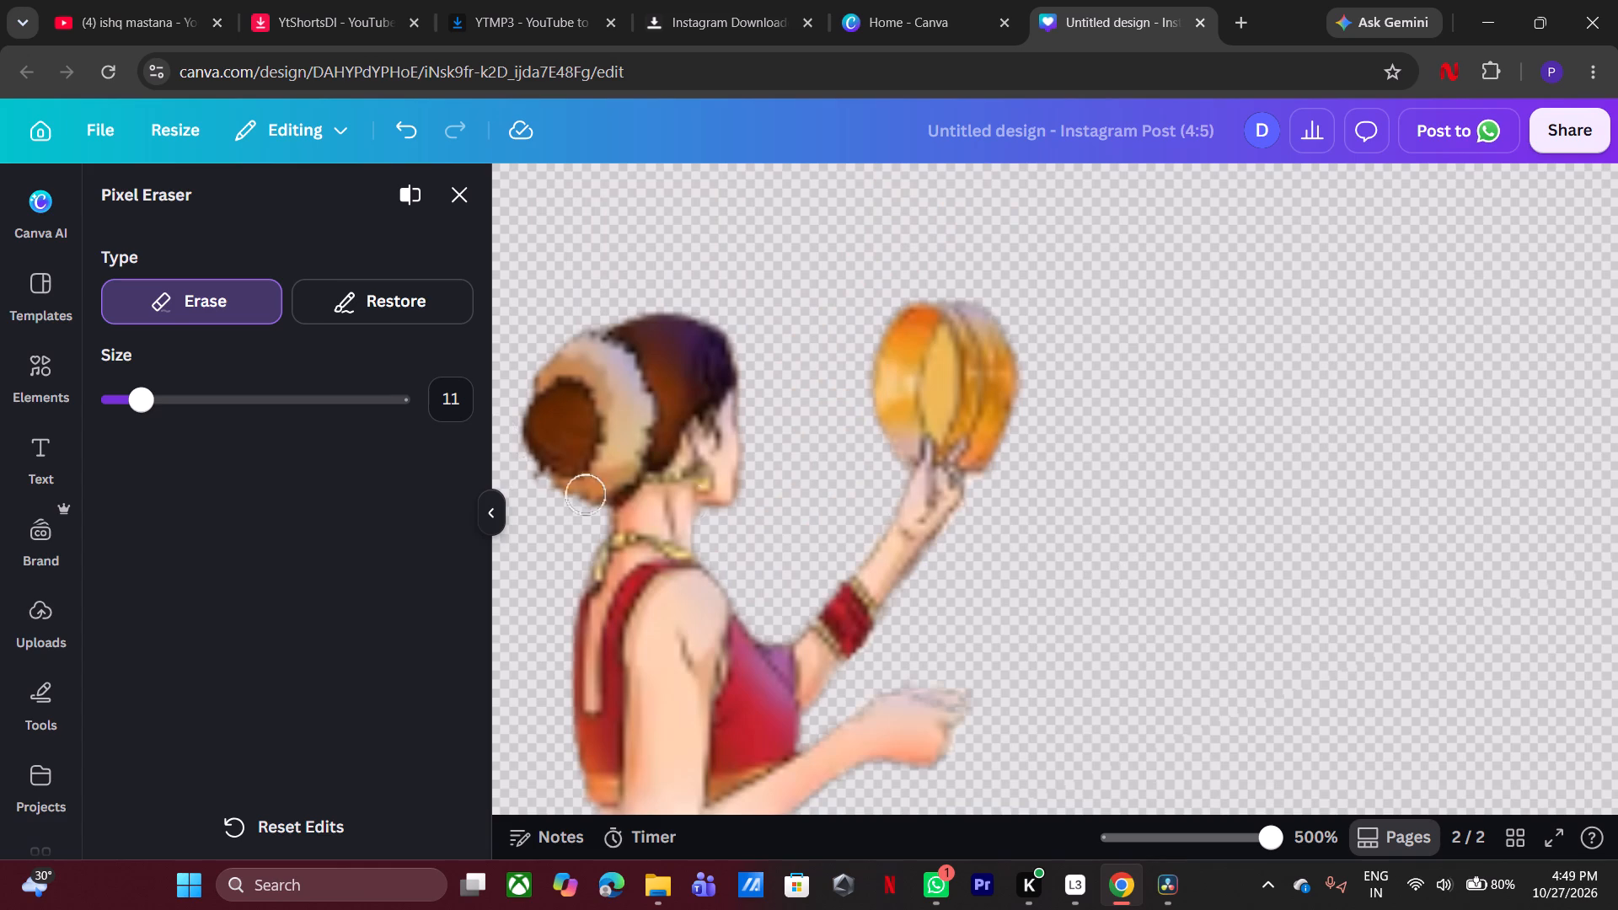
left_click_drag(1271, 839, 1212, 839)
left_click(403, 131)
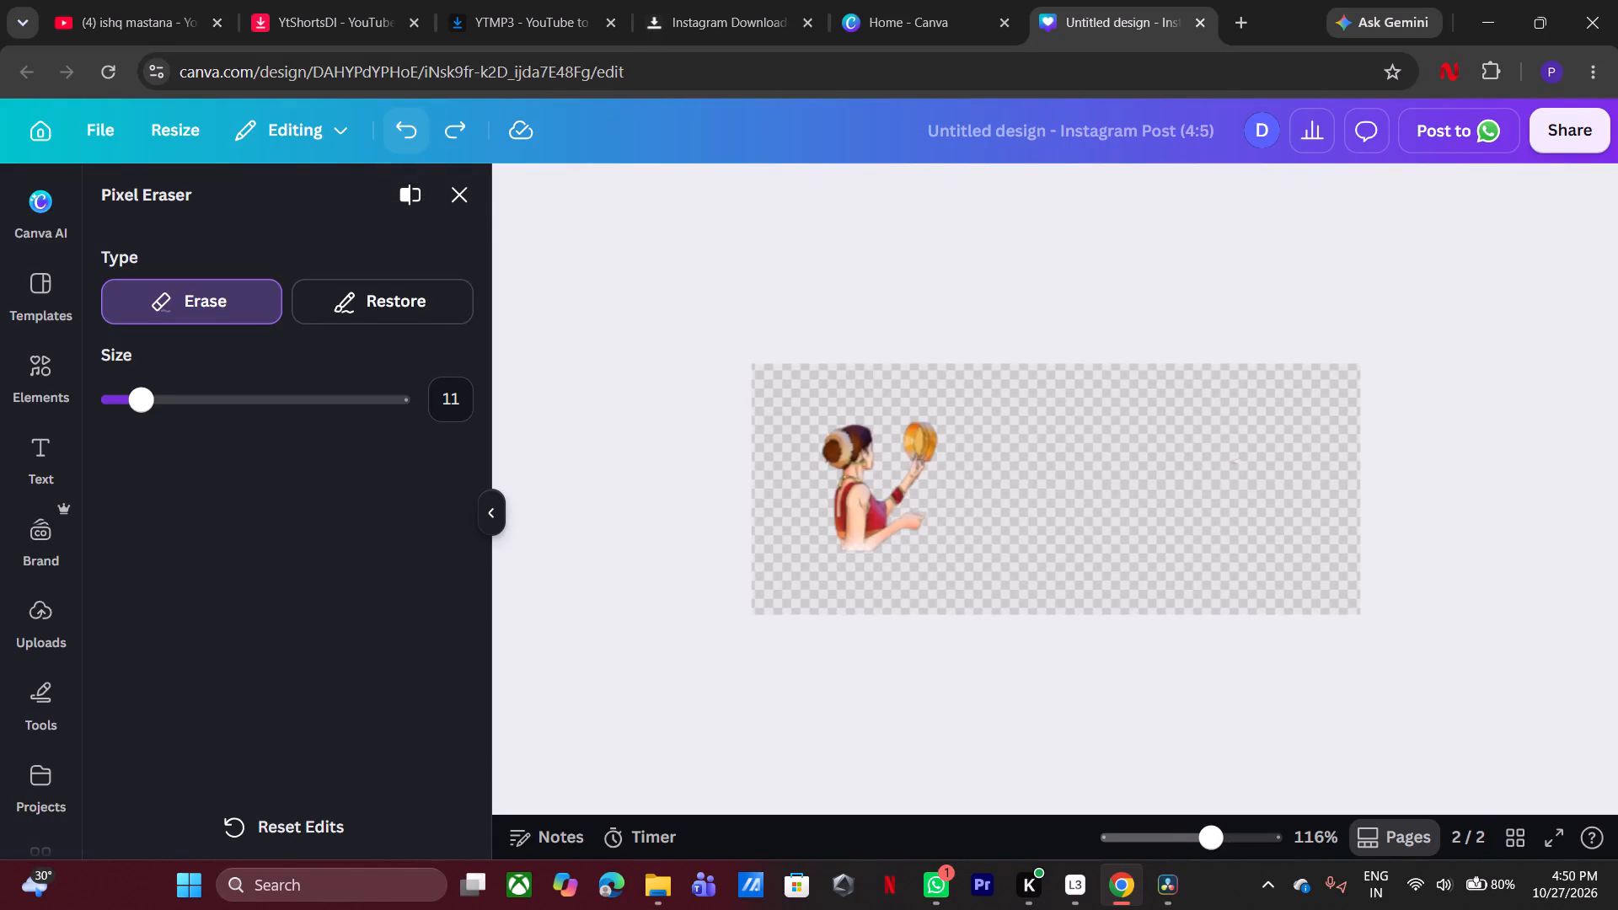
Redo the undone eraser edit on the illustration and finish erasing.
left_click(453, 121)
left_click(458, 188)
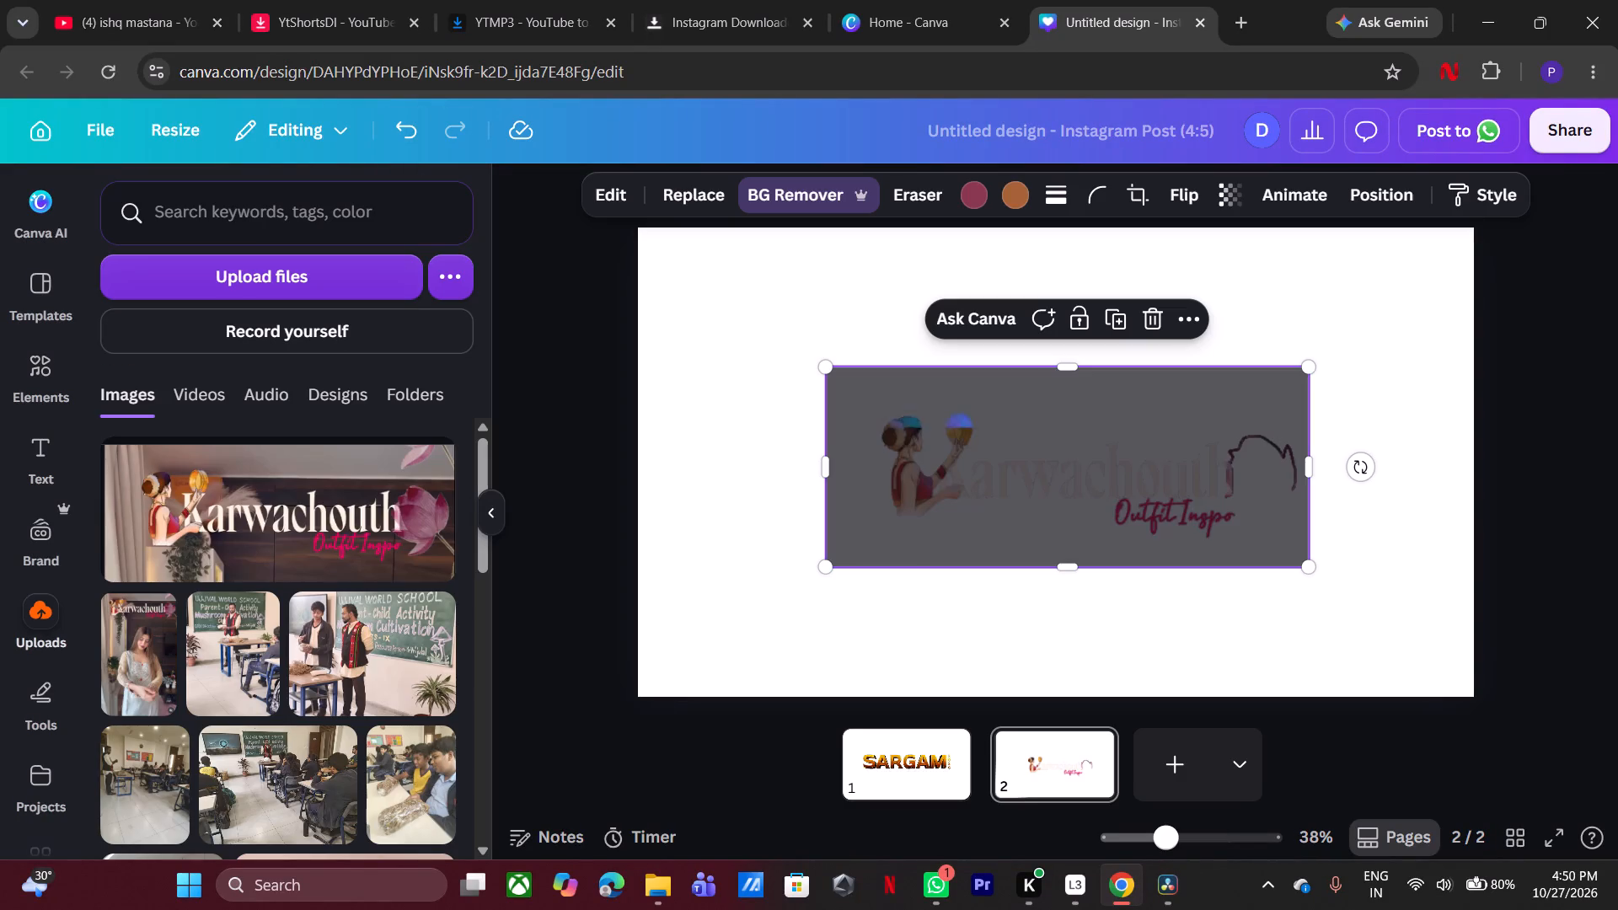
Crop the image on page 2 down to the woman with the sieve, enlarge it and position it mid-page.
left_click_drag(1307, 466, 1008, 483)
left_click_drag(1011, 564, 1145, 668)
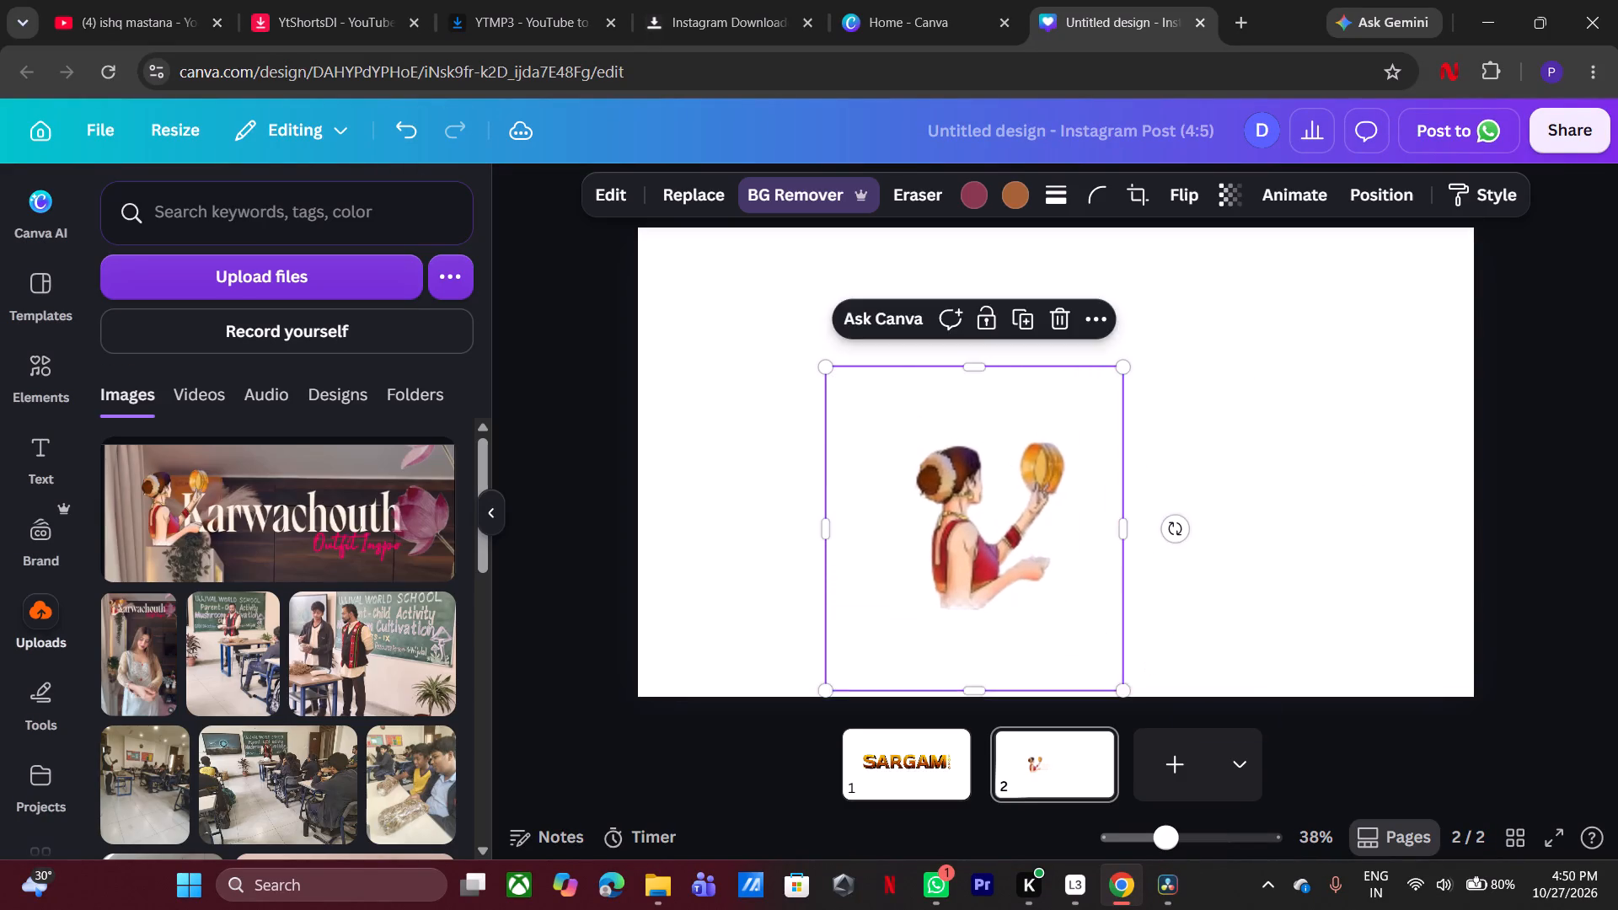
left_click_drag(1008, 564, 991, 447)
left_click_drag(1100, 576, 1163, 632)
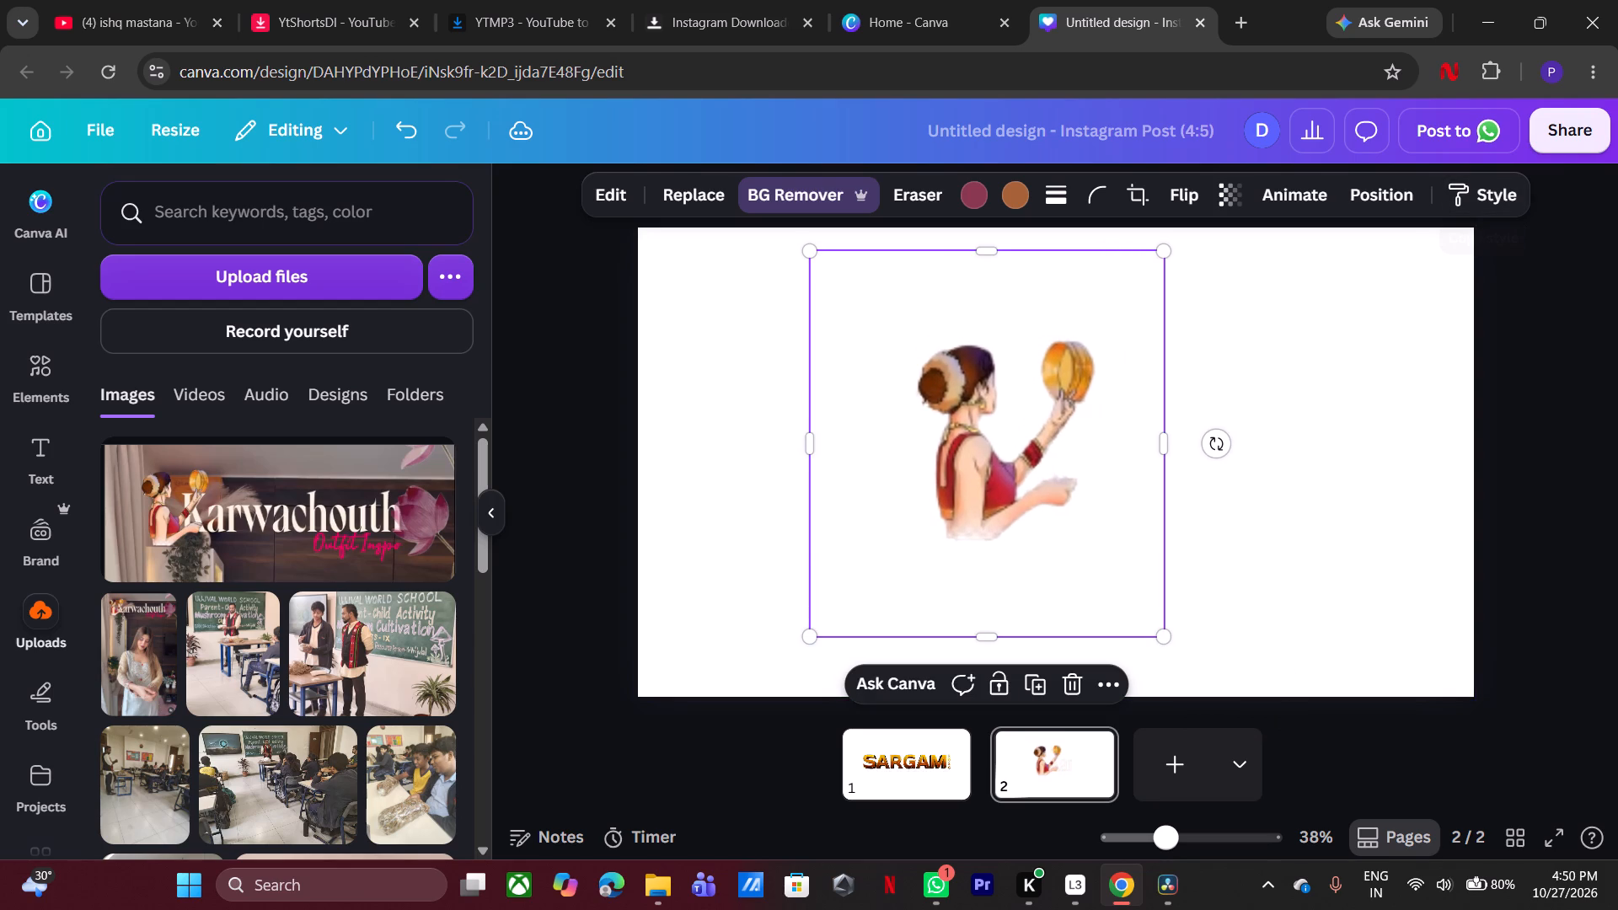
Crop the illustration's right edge slightly further in toward the woman's hand.
left_click(1572, 134)
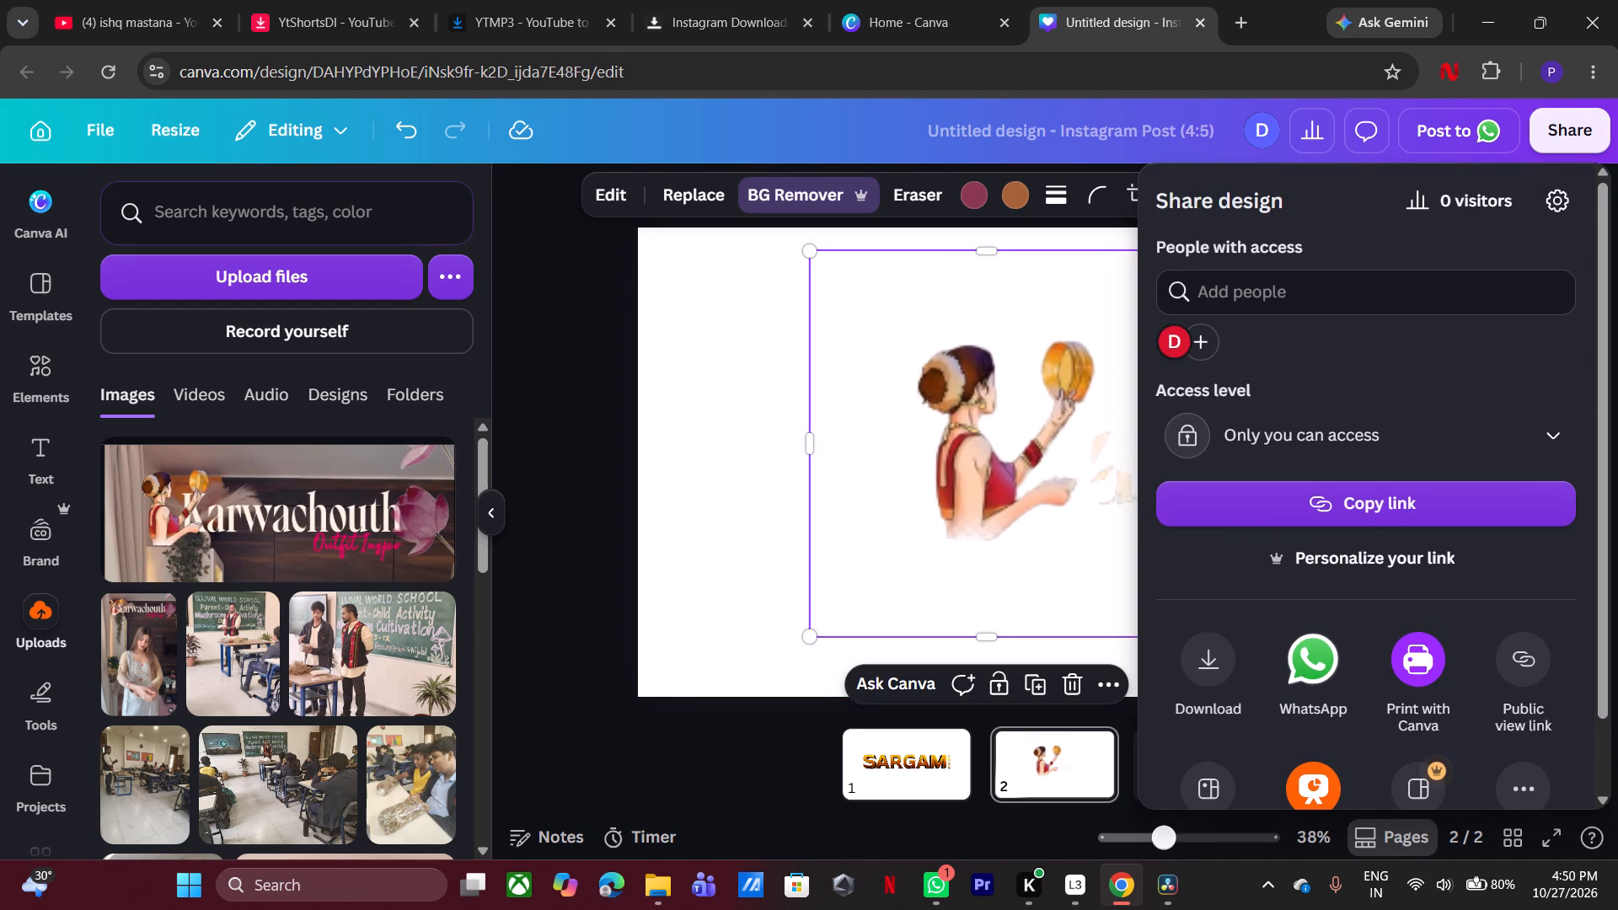
left_click(721, 589)
left_click_drag(1171, 448, 1147, 454)
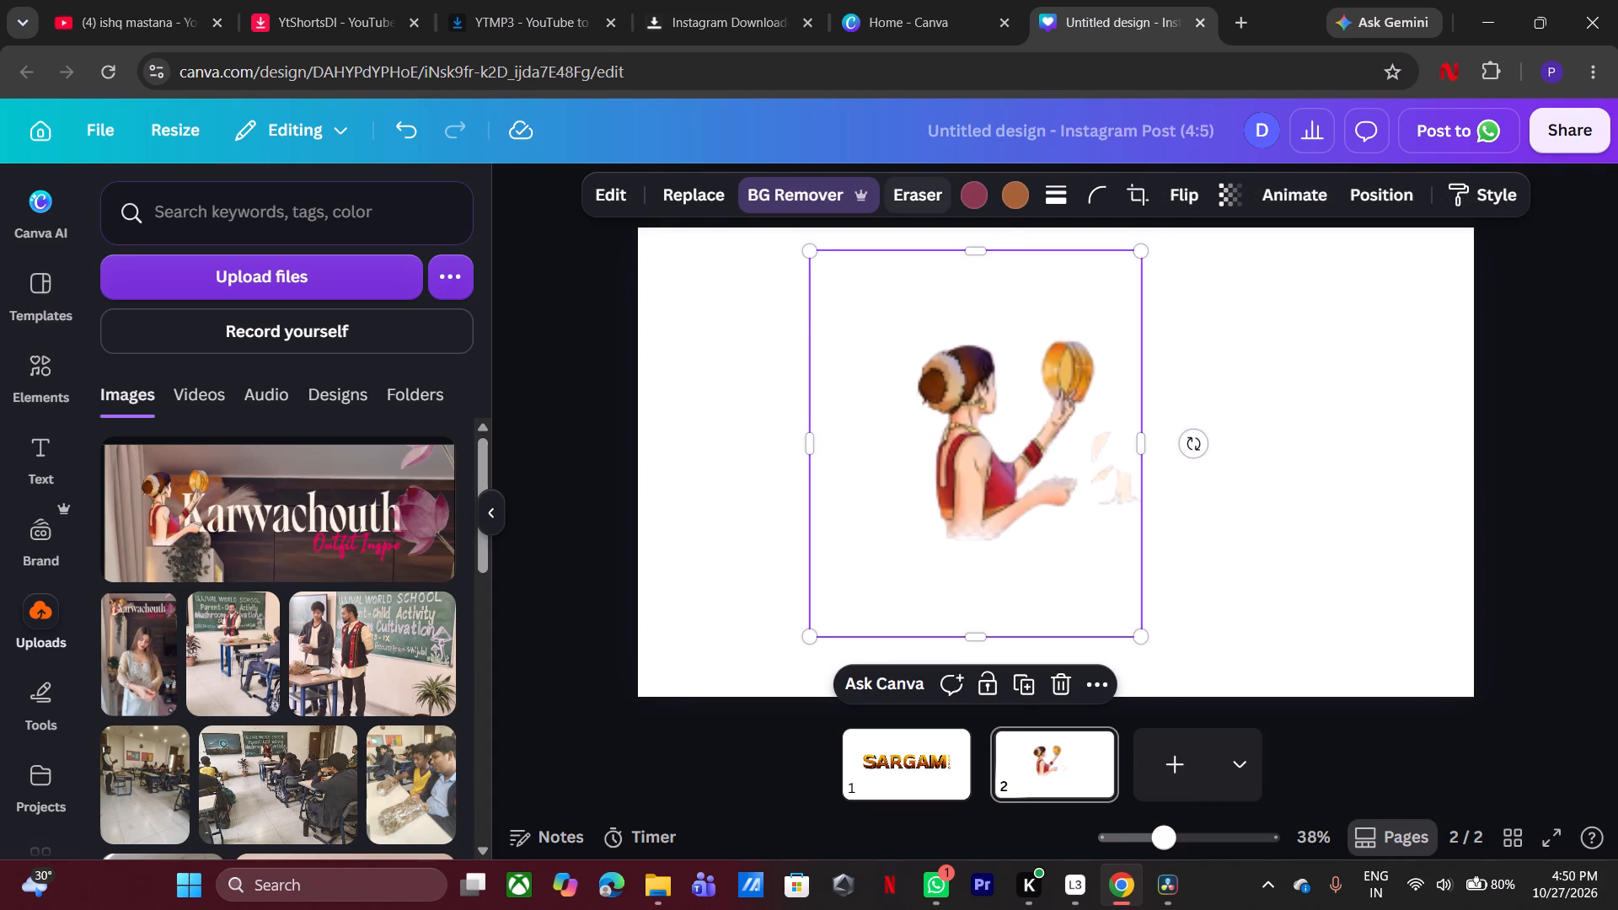
Erase the faint petal remnants beside the woman's lower hand with the size 20 eraser.
left_click(916, 200)
left_click(928, 296)
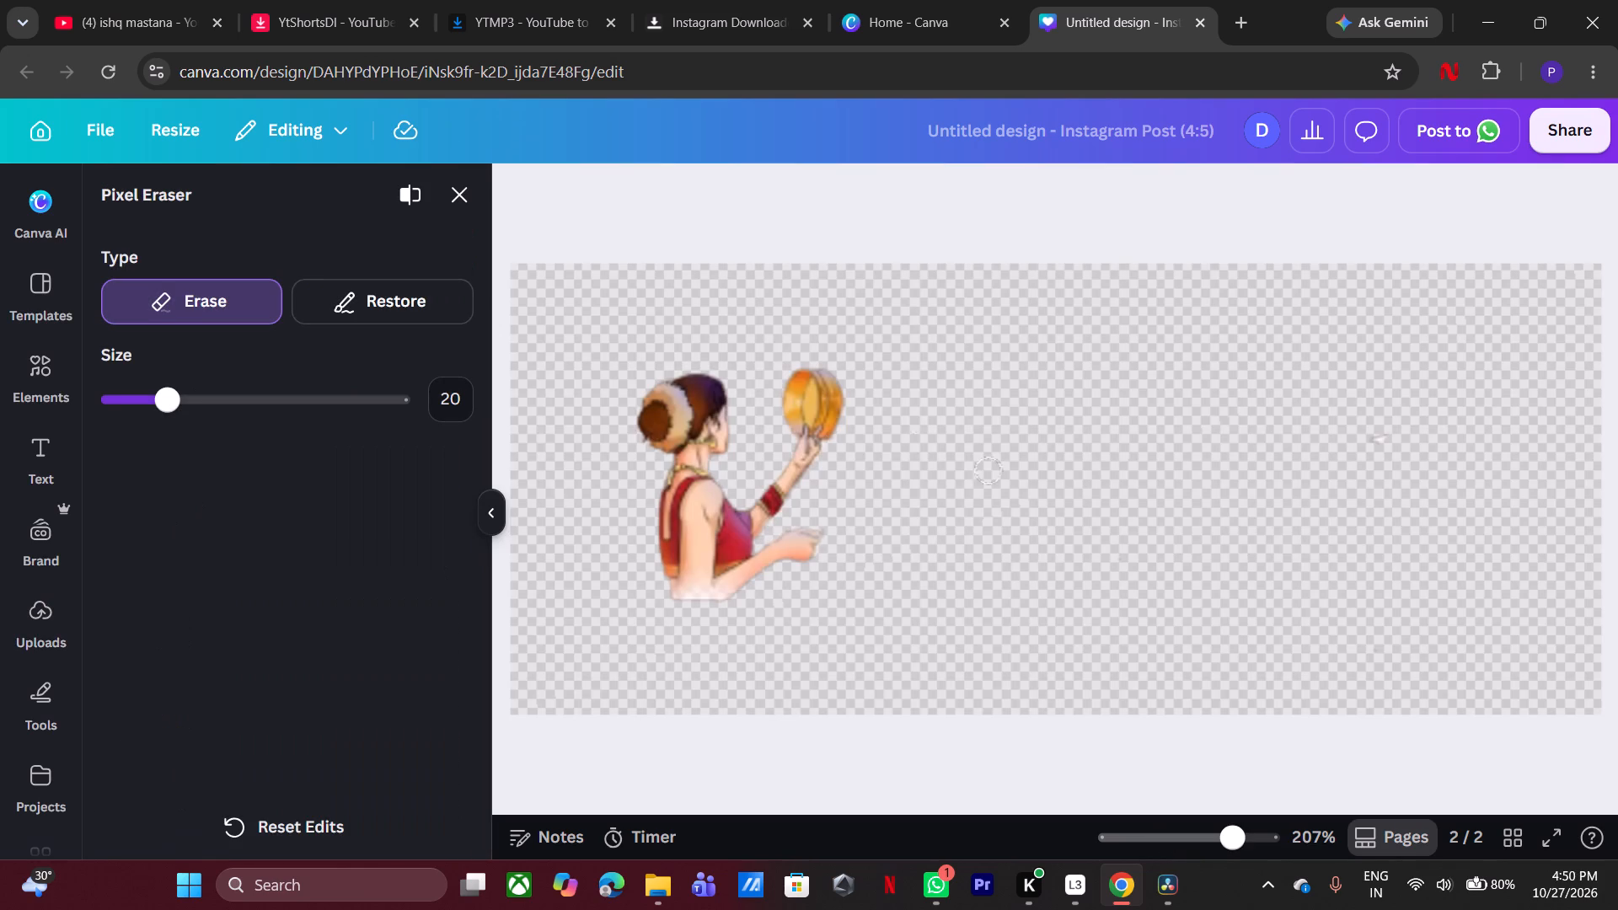
left_click_drag(906, 498, 907, 553)
left_click(459, 195)
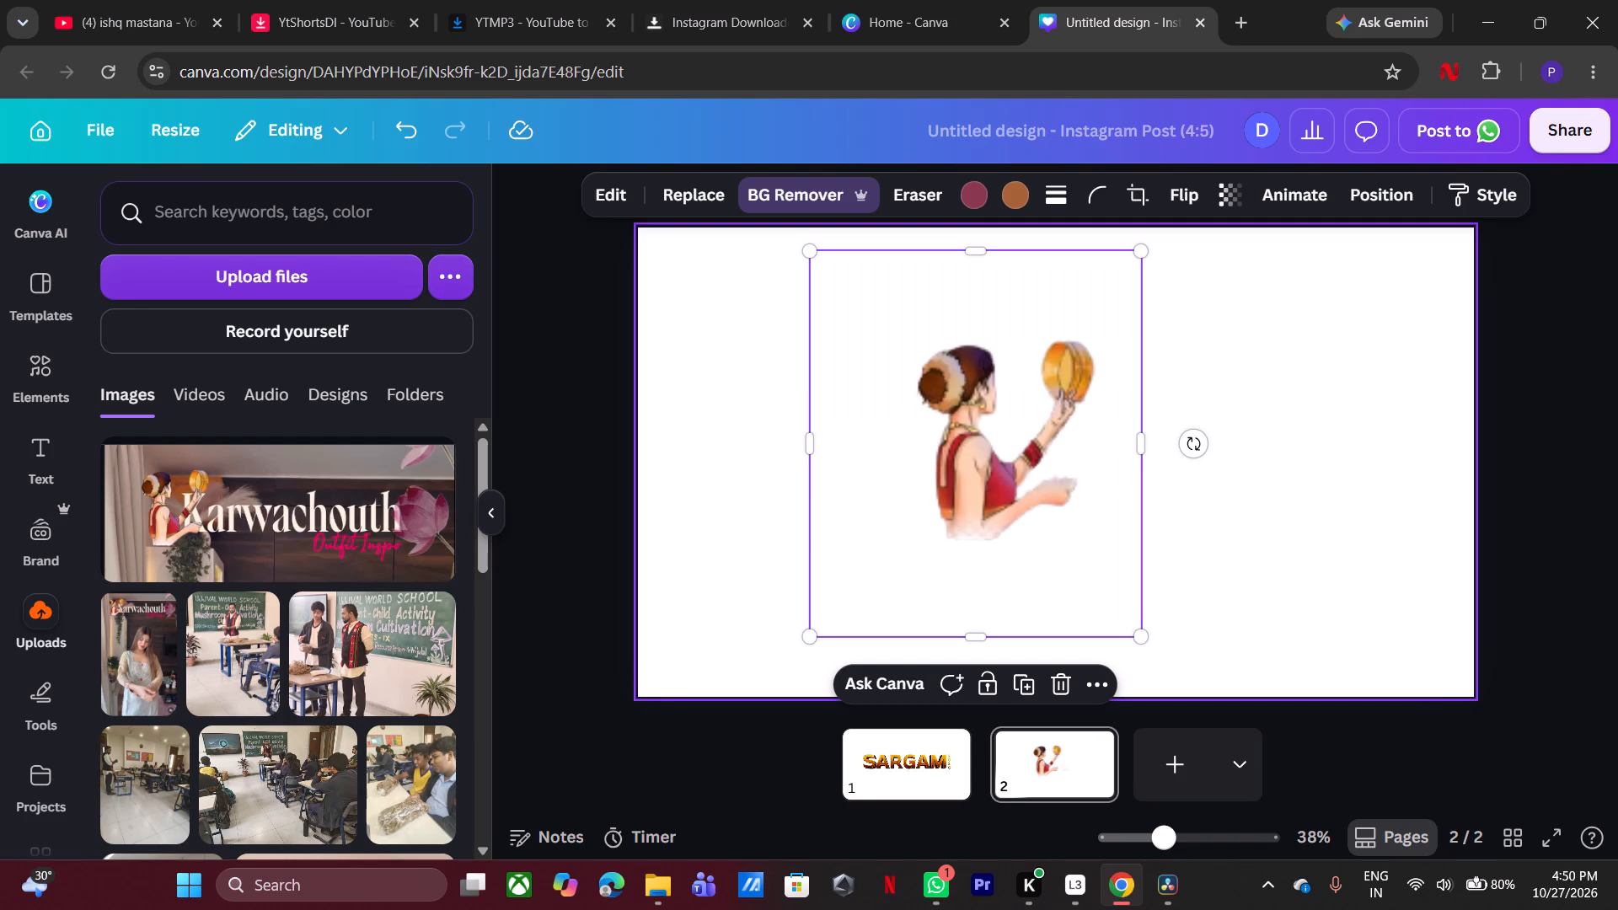
Set up a PNG download of the design at size 3.125 (6,000 × 3,375 px).
left_click(1334, 388)
left_click(1589, 131)
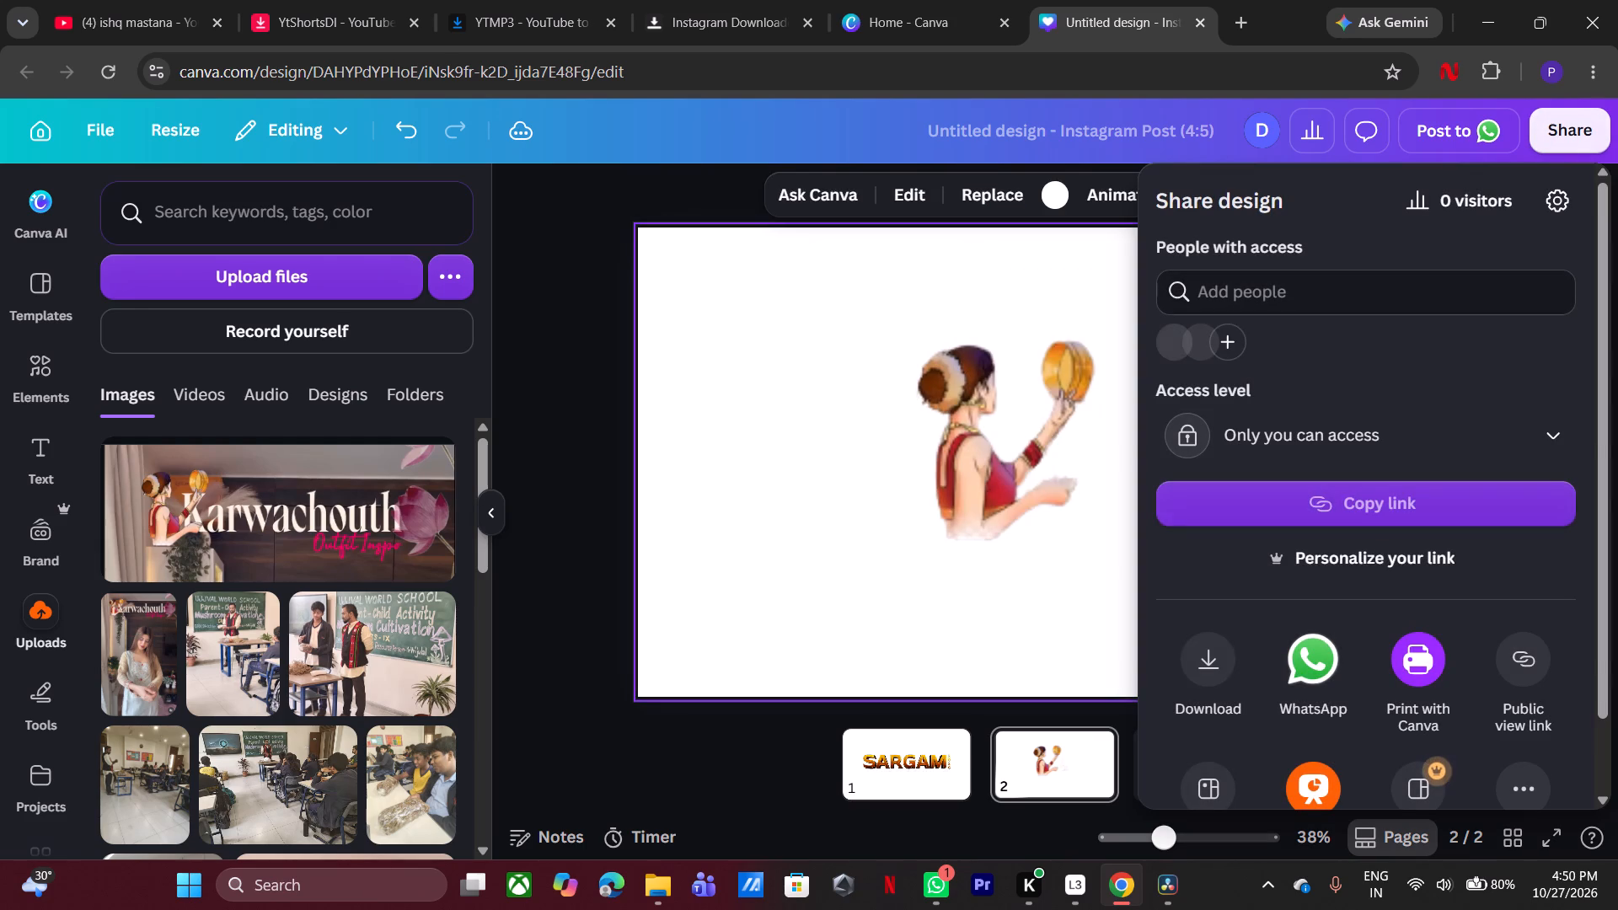
left_click(1227, 675)
left_click_drag(1248, 383, 1568, 382)
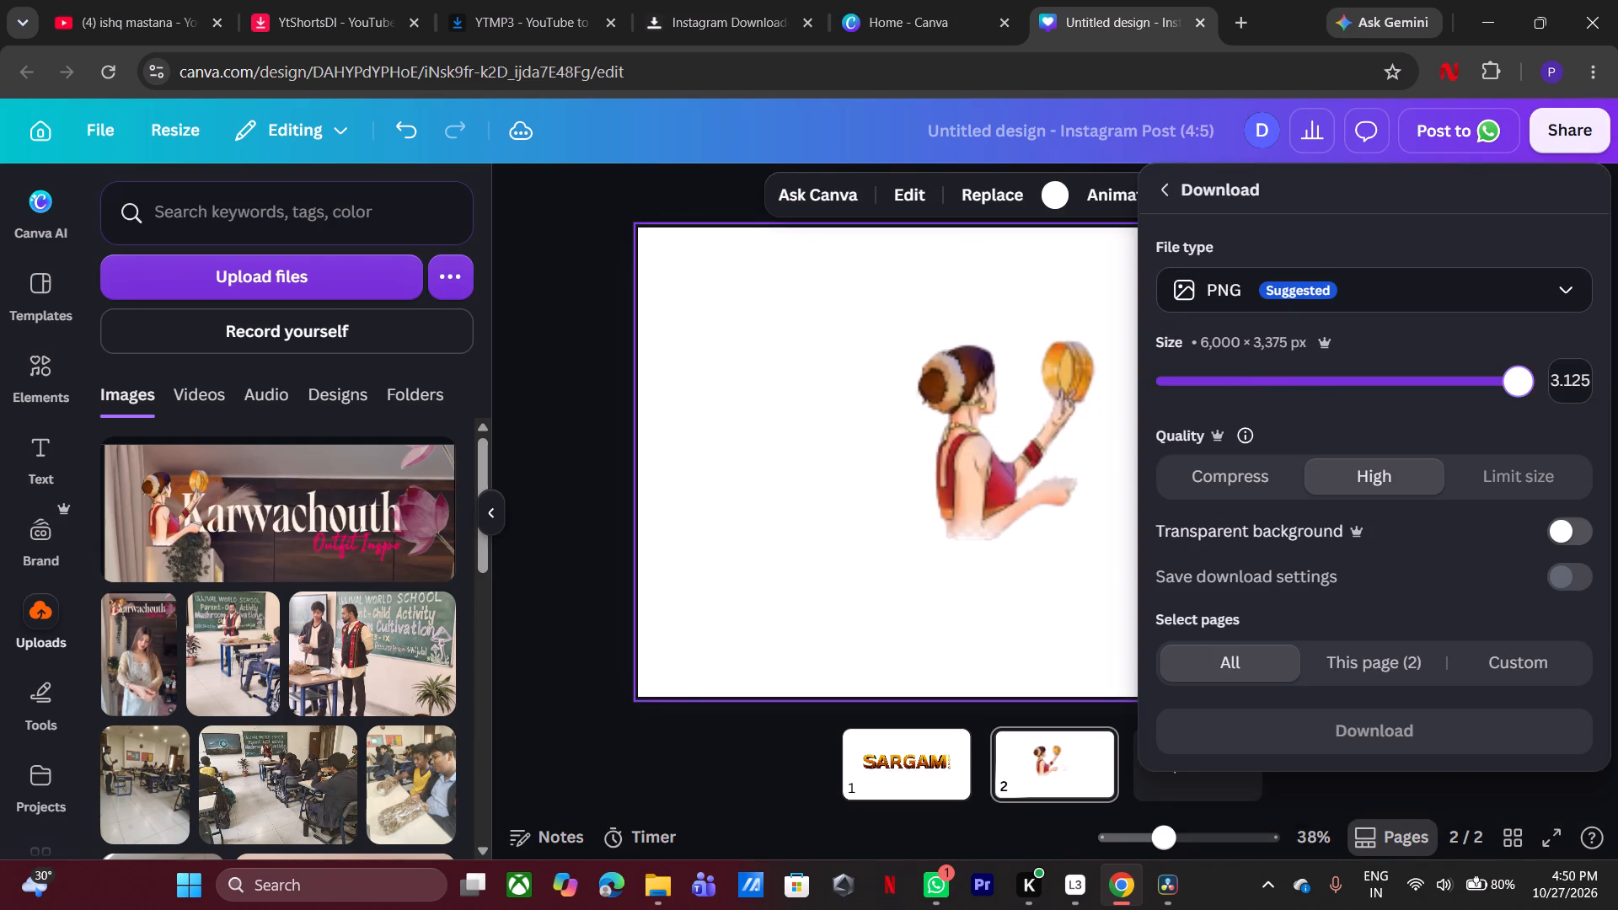
Download only page 2 as a high-quality PNG with a transparent background.
left_click(1581, 531)
scroll(1417, 624, "down", 2)
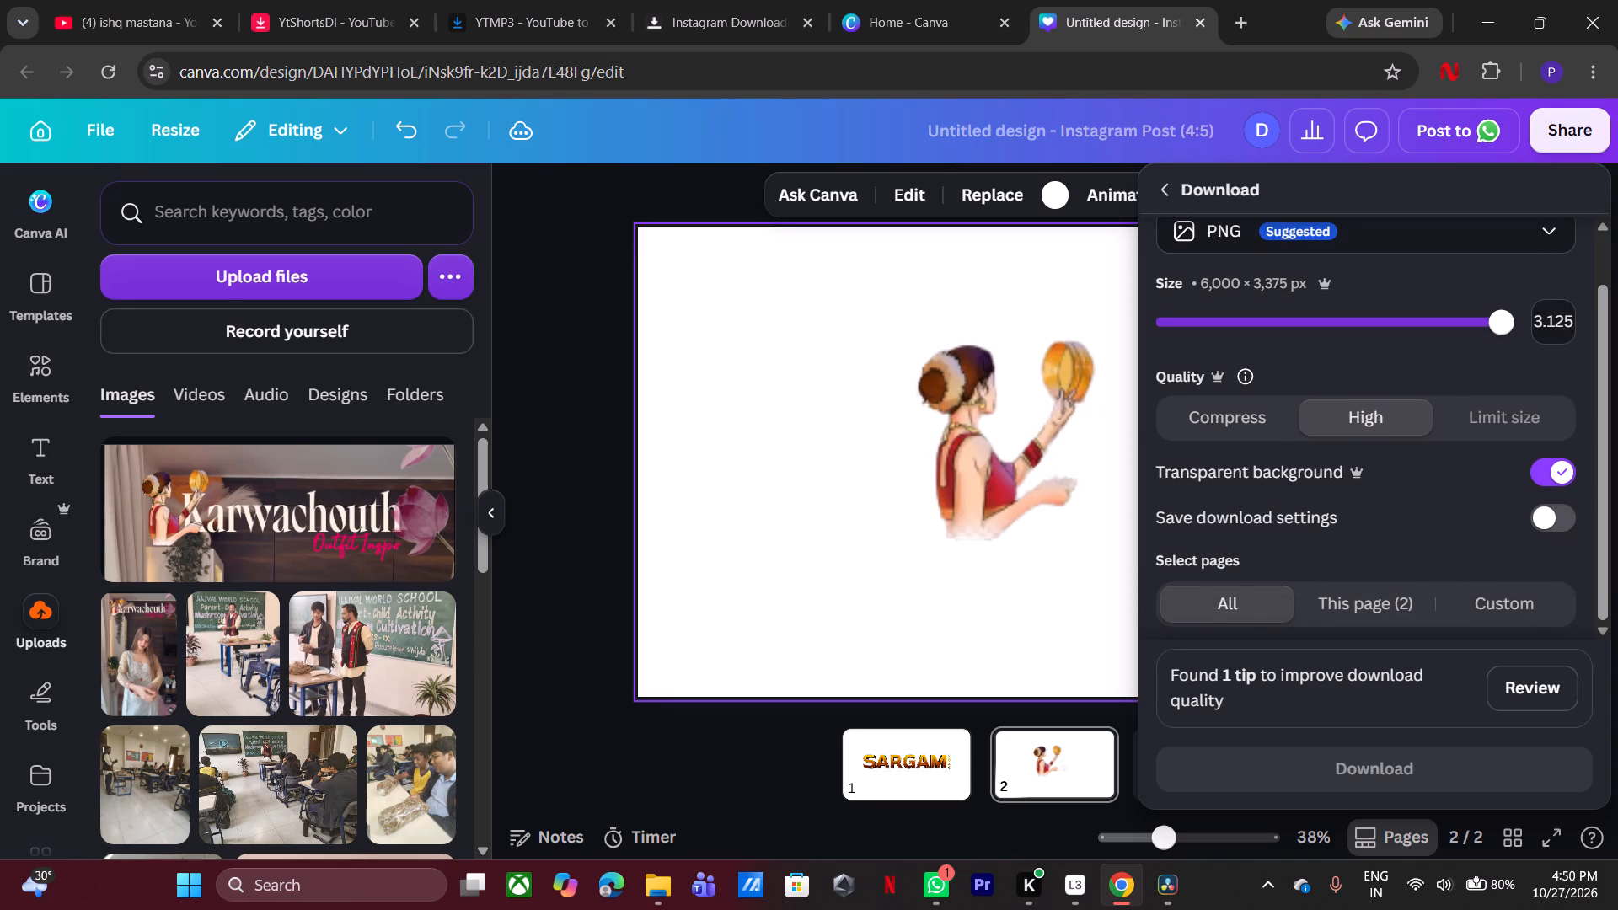
left_click(1385, 613)
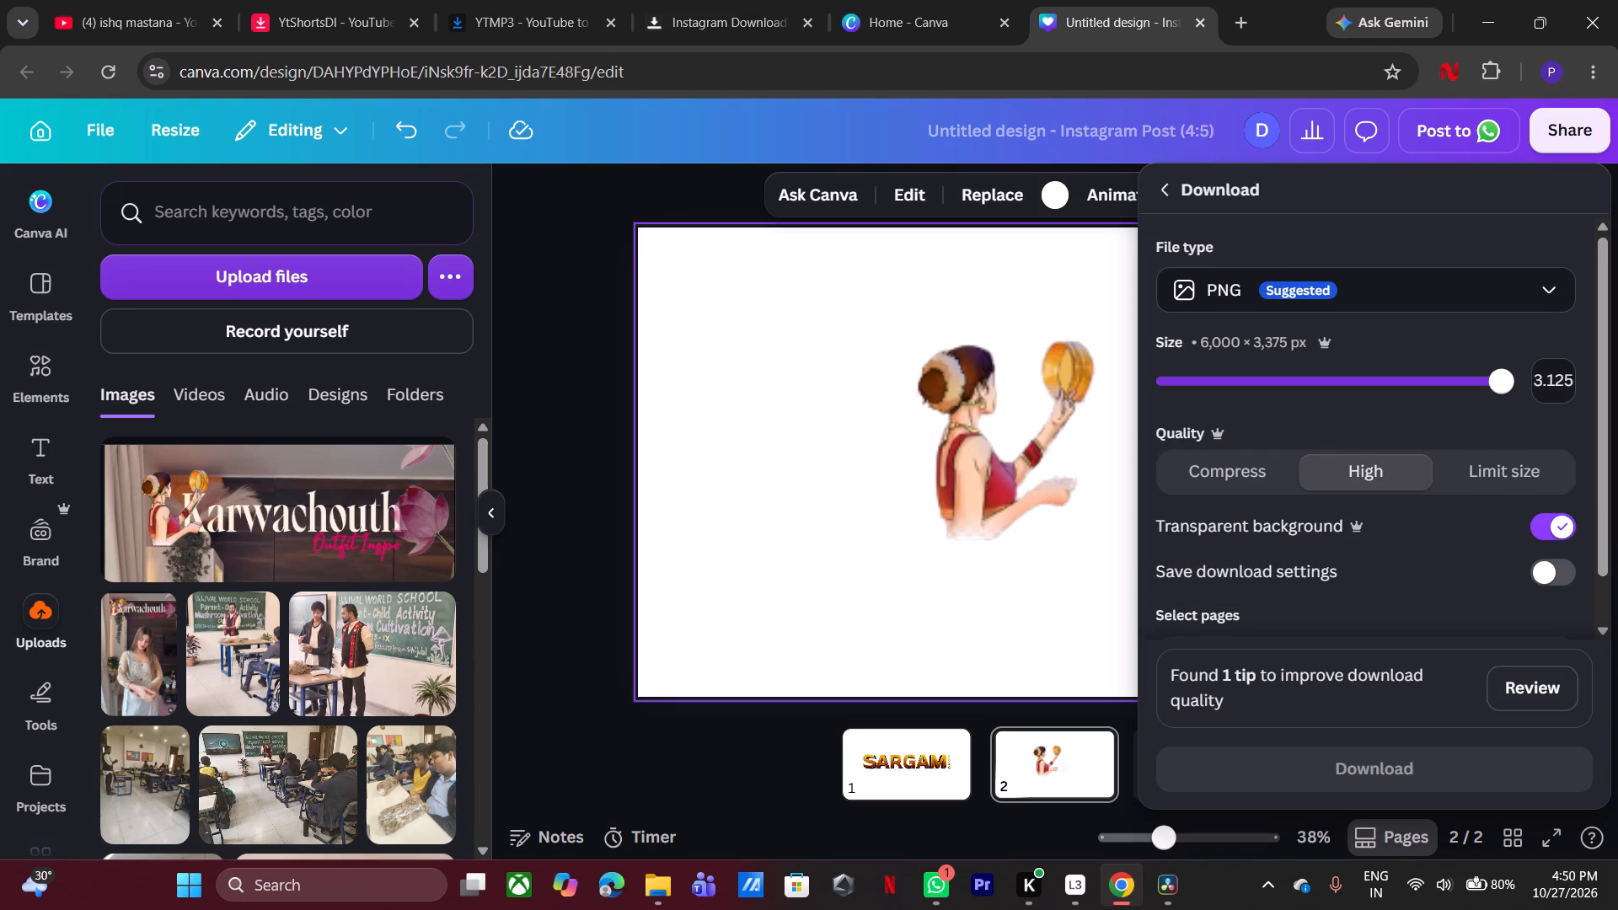
scroll(1398, 628, "down", 8)
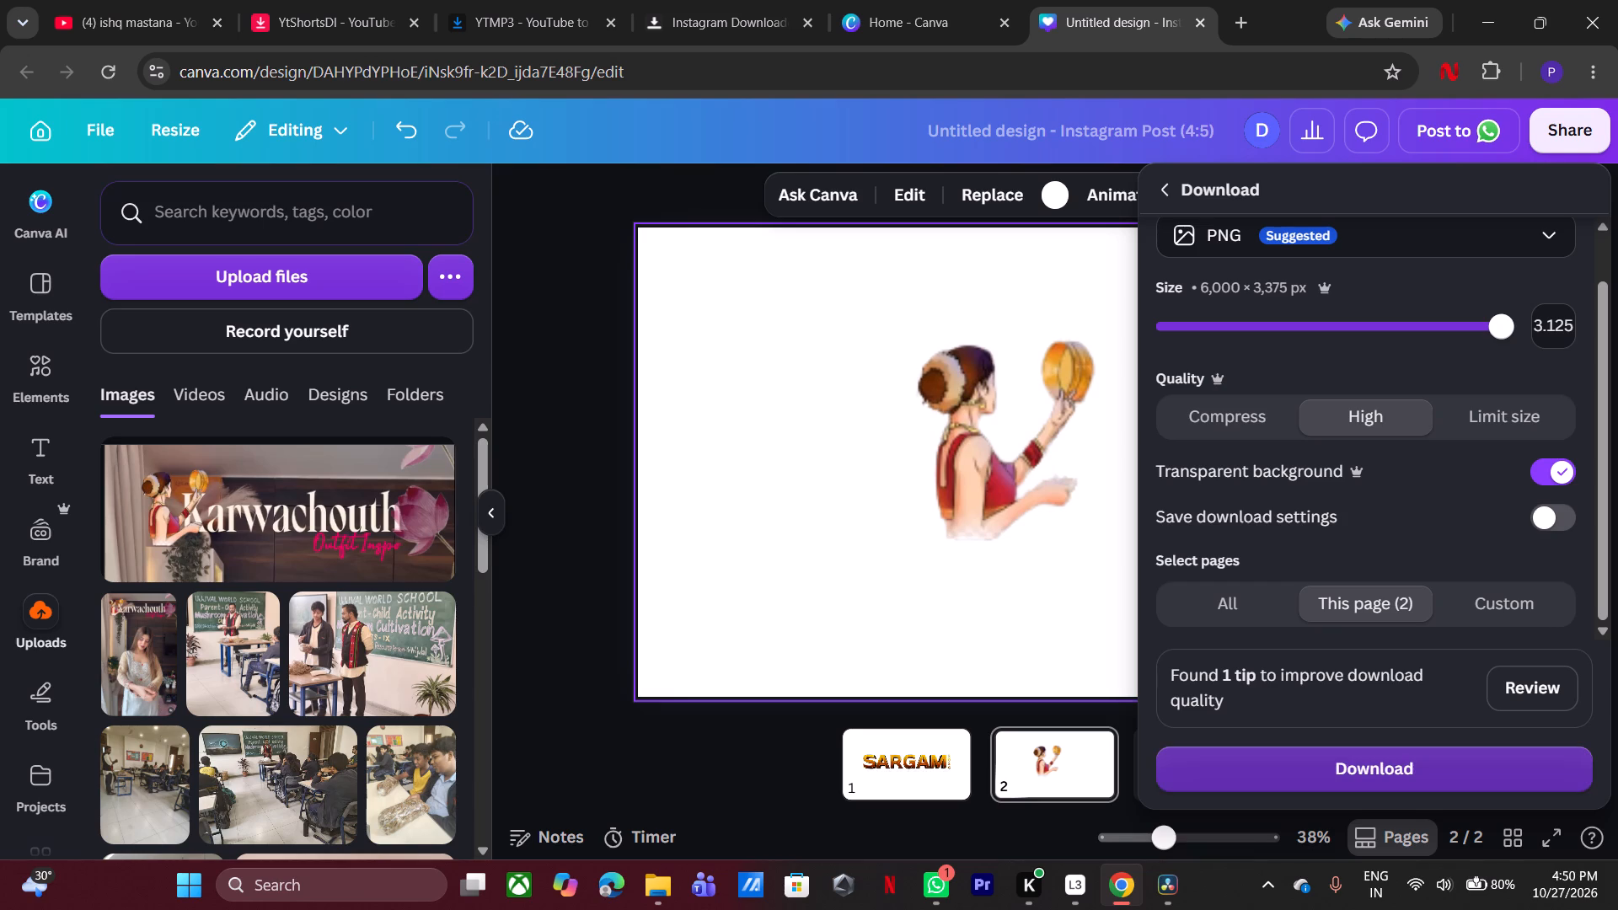
left_click(1382, 768)
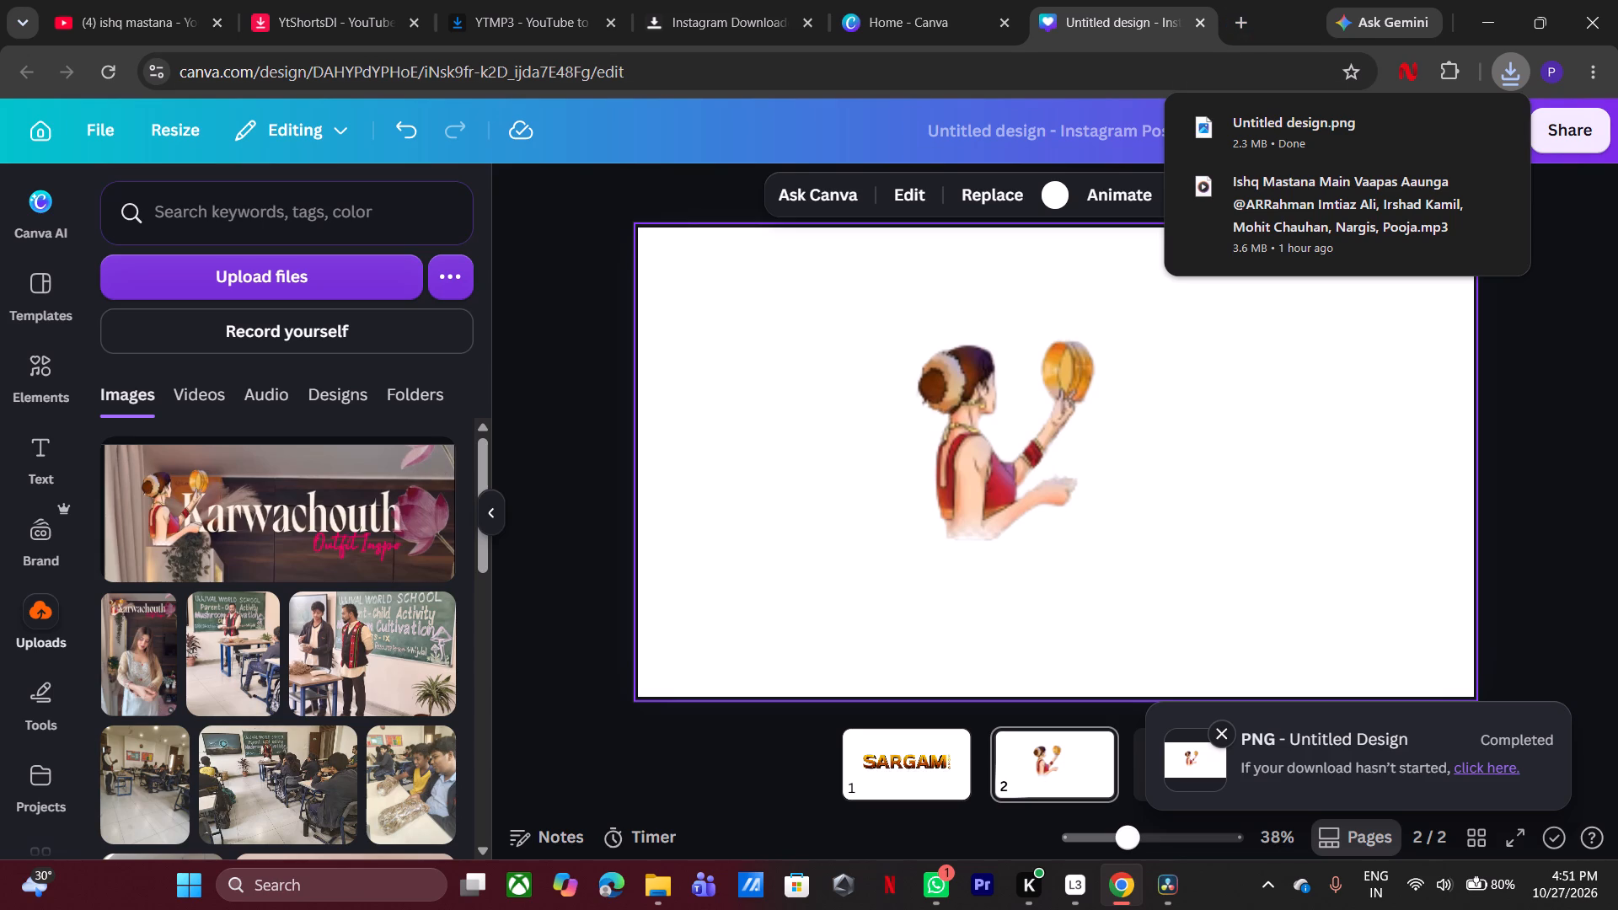
Add a blank third page to the design and place the uploaded Karwachouth title screenshot on it.
left_click(1229, 740)
left_click(1178, 775)
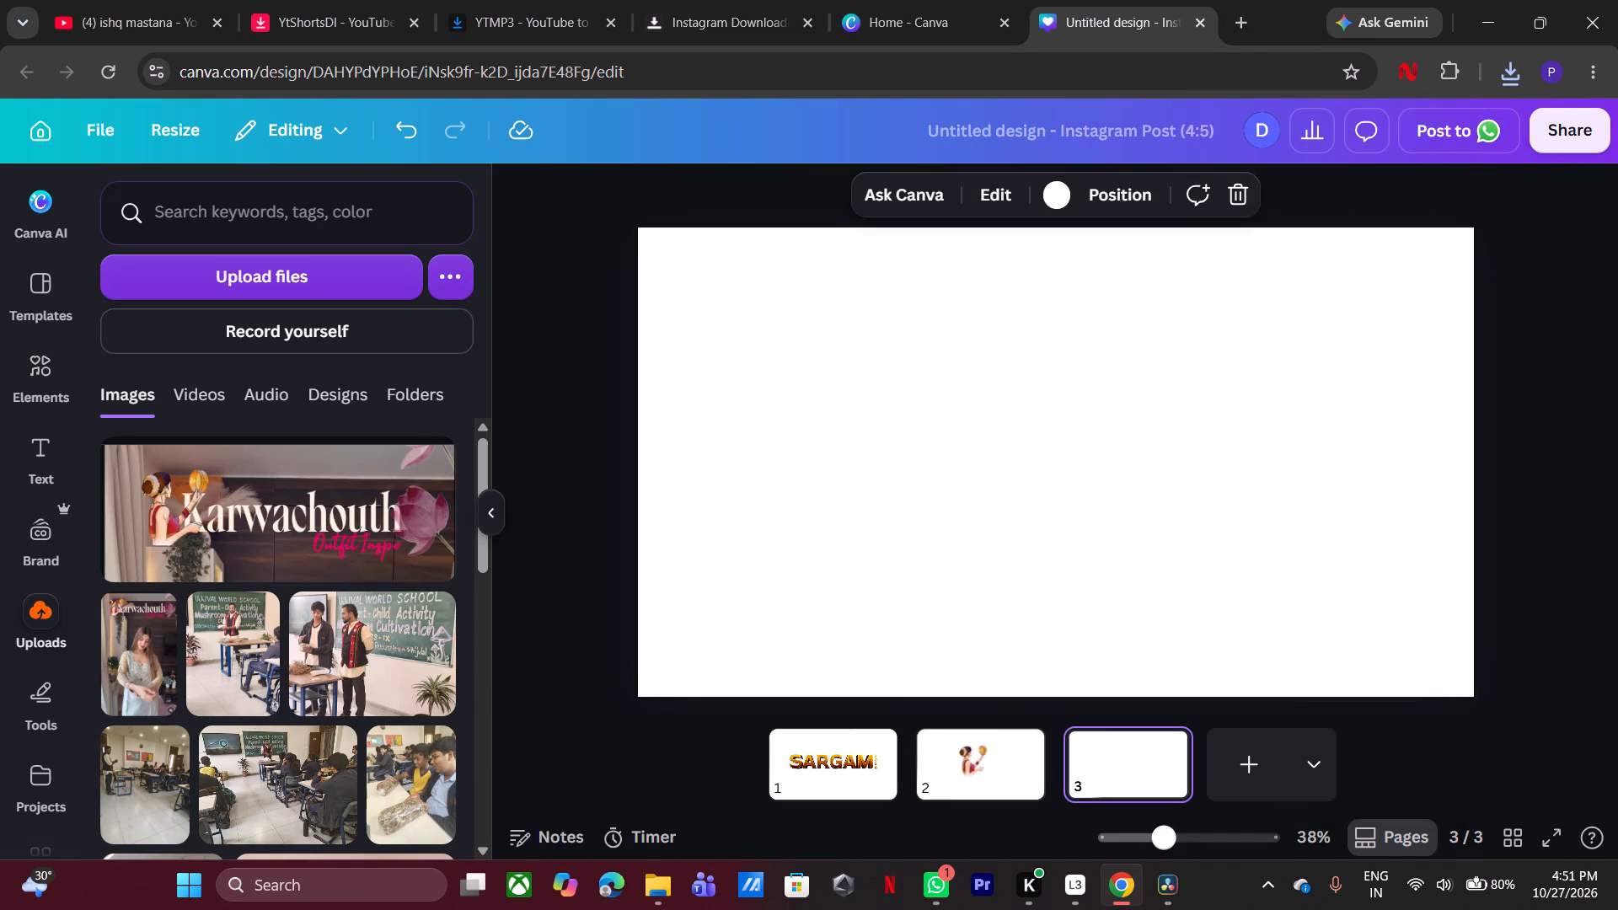
left_click(316, 523)
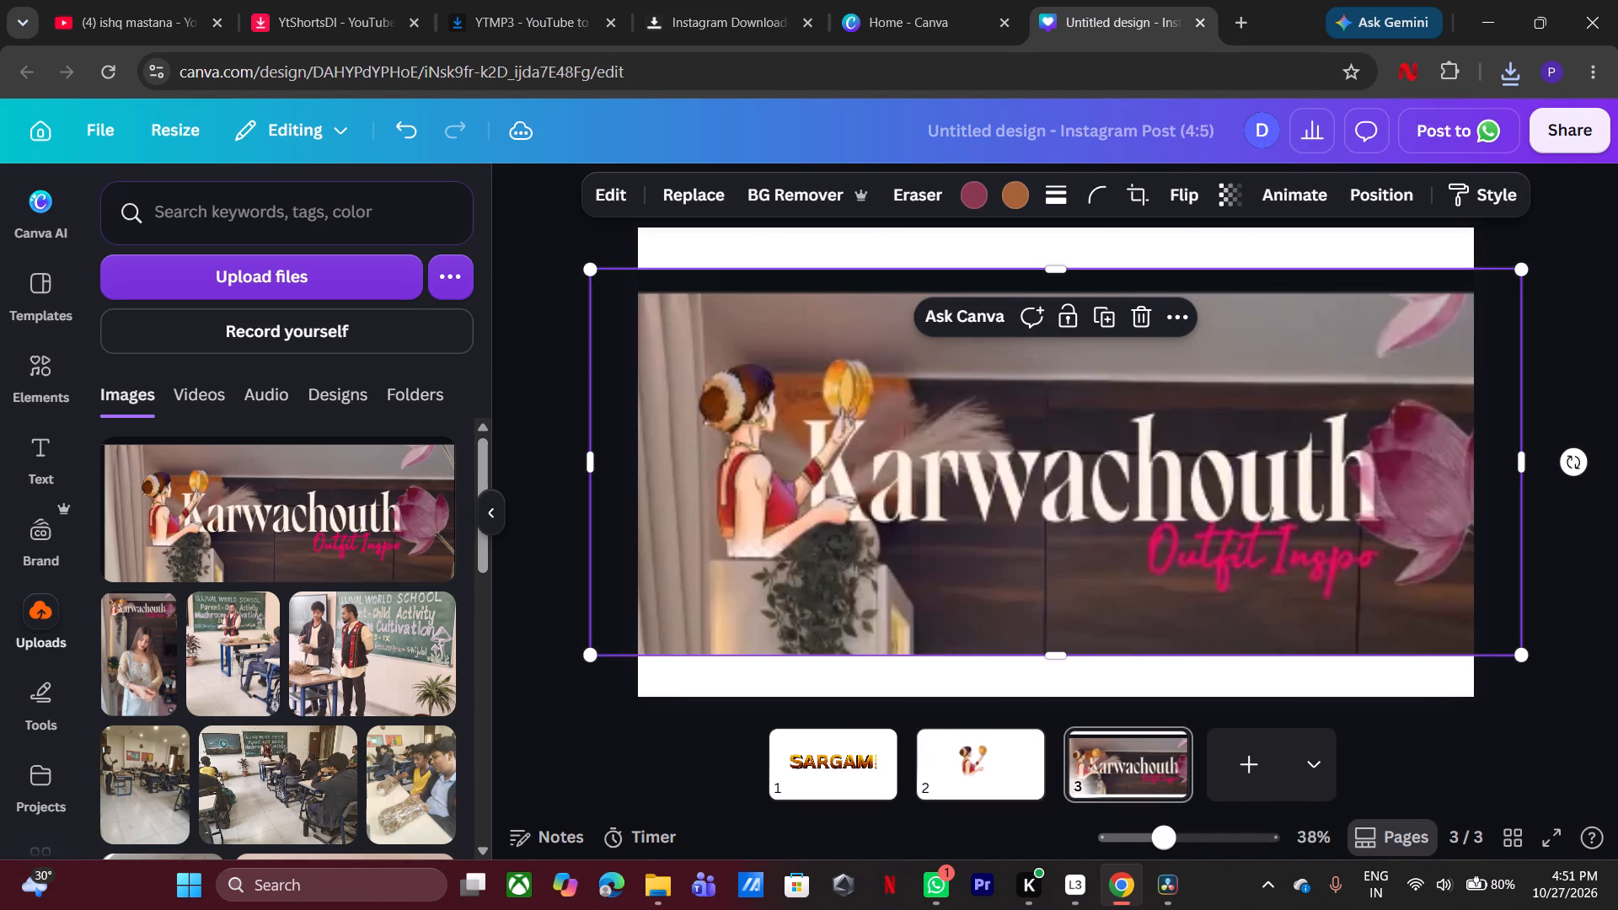
Search Google for font finder in a new browser tab and open the MyFonts WhatTheFont page.
left_click(1240, 16)
left_click(722, 406)
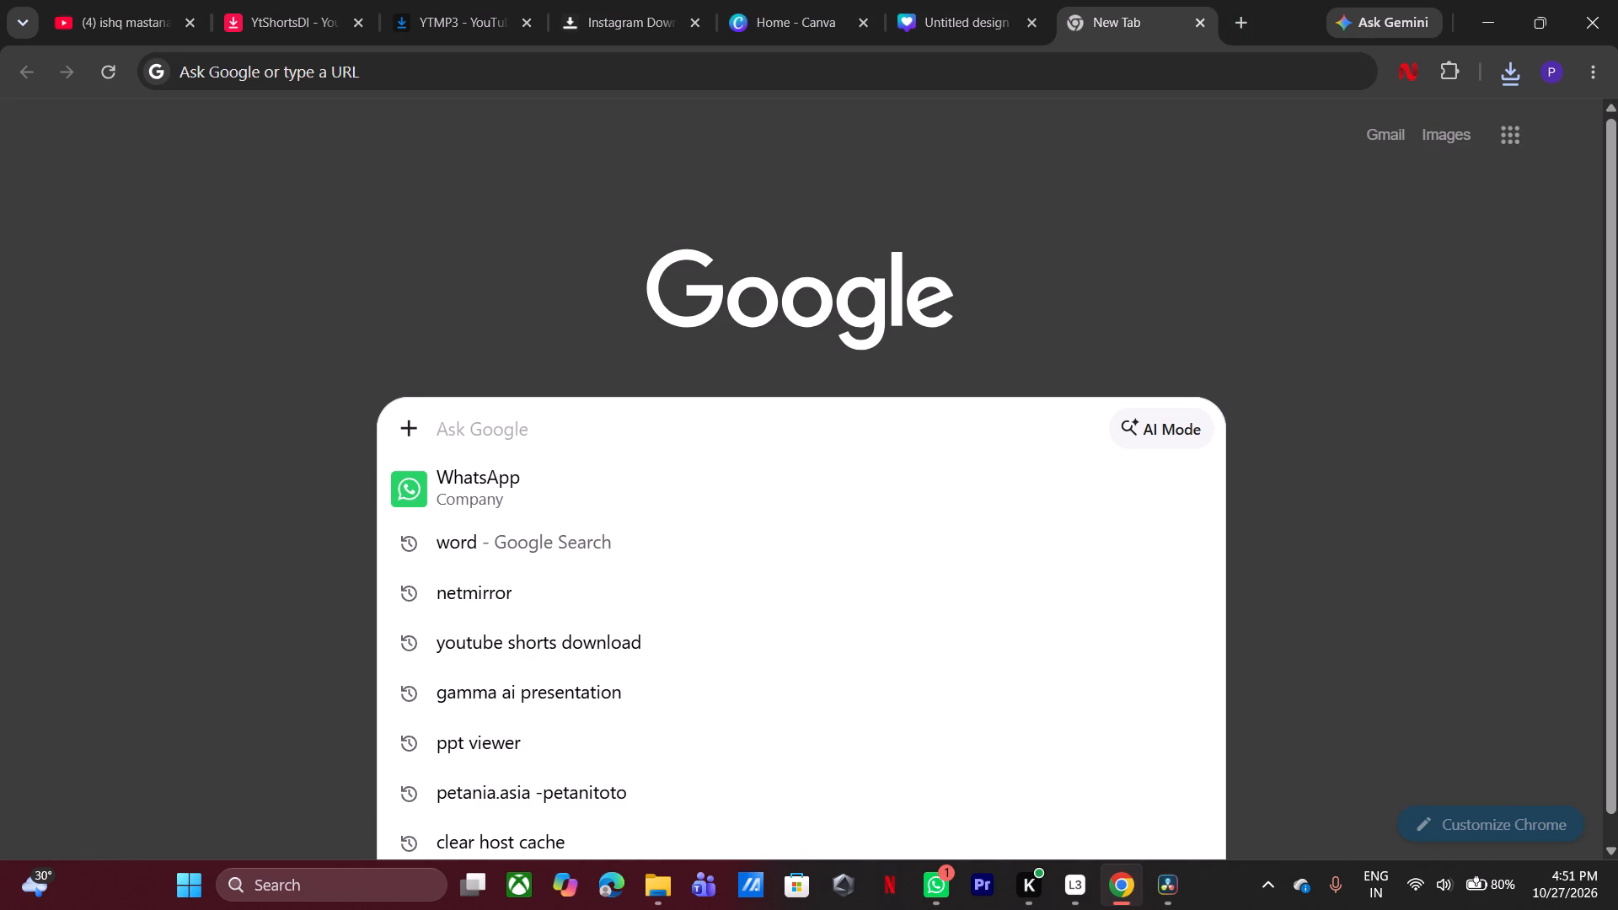
type("fo")
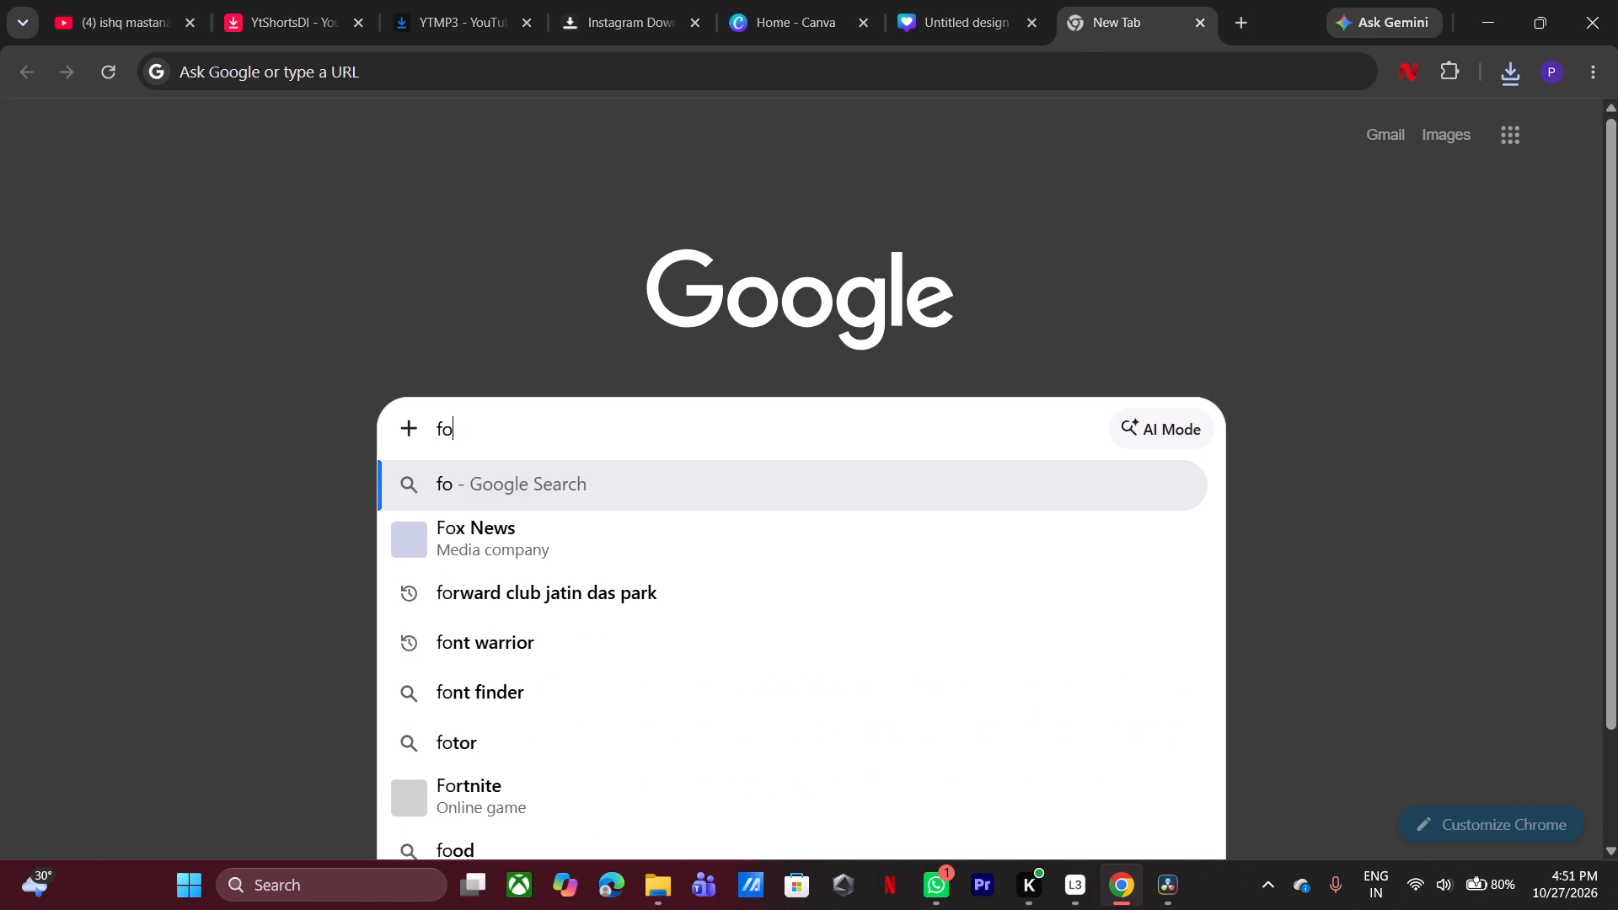
type("nt")
key("space")
type("fi")
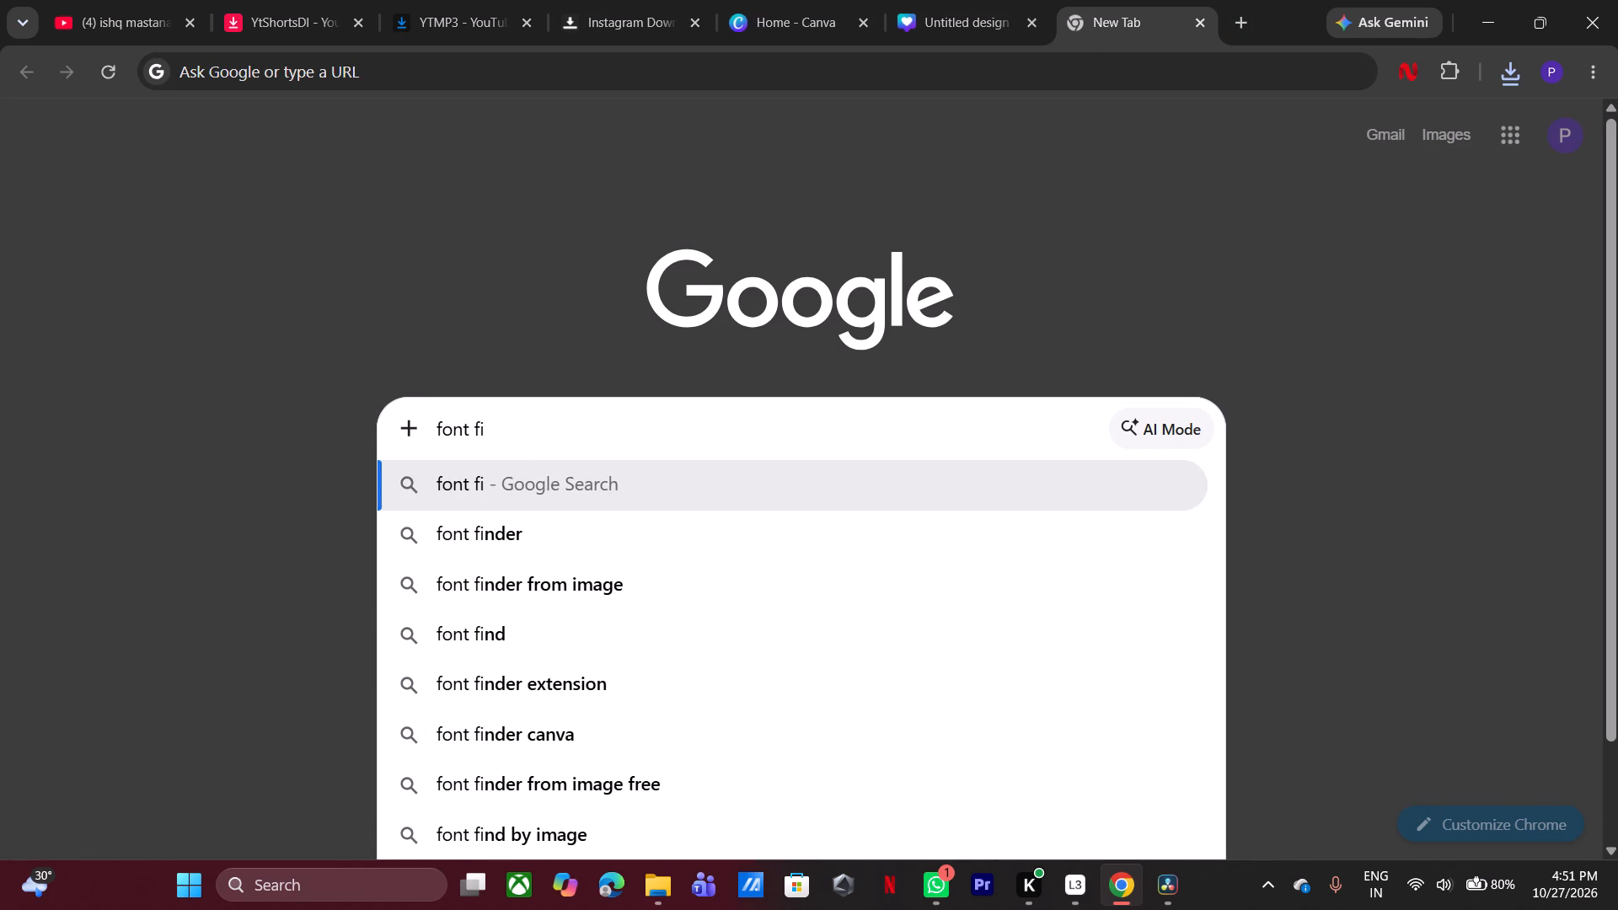
left_click(683, 513)
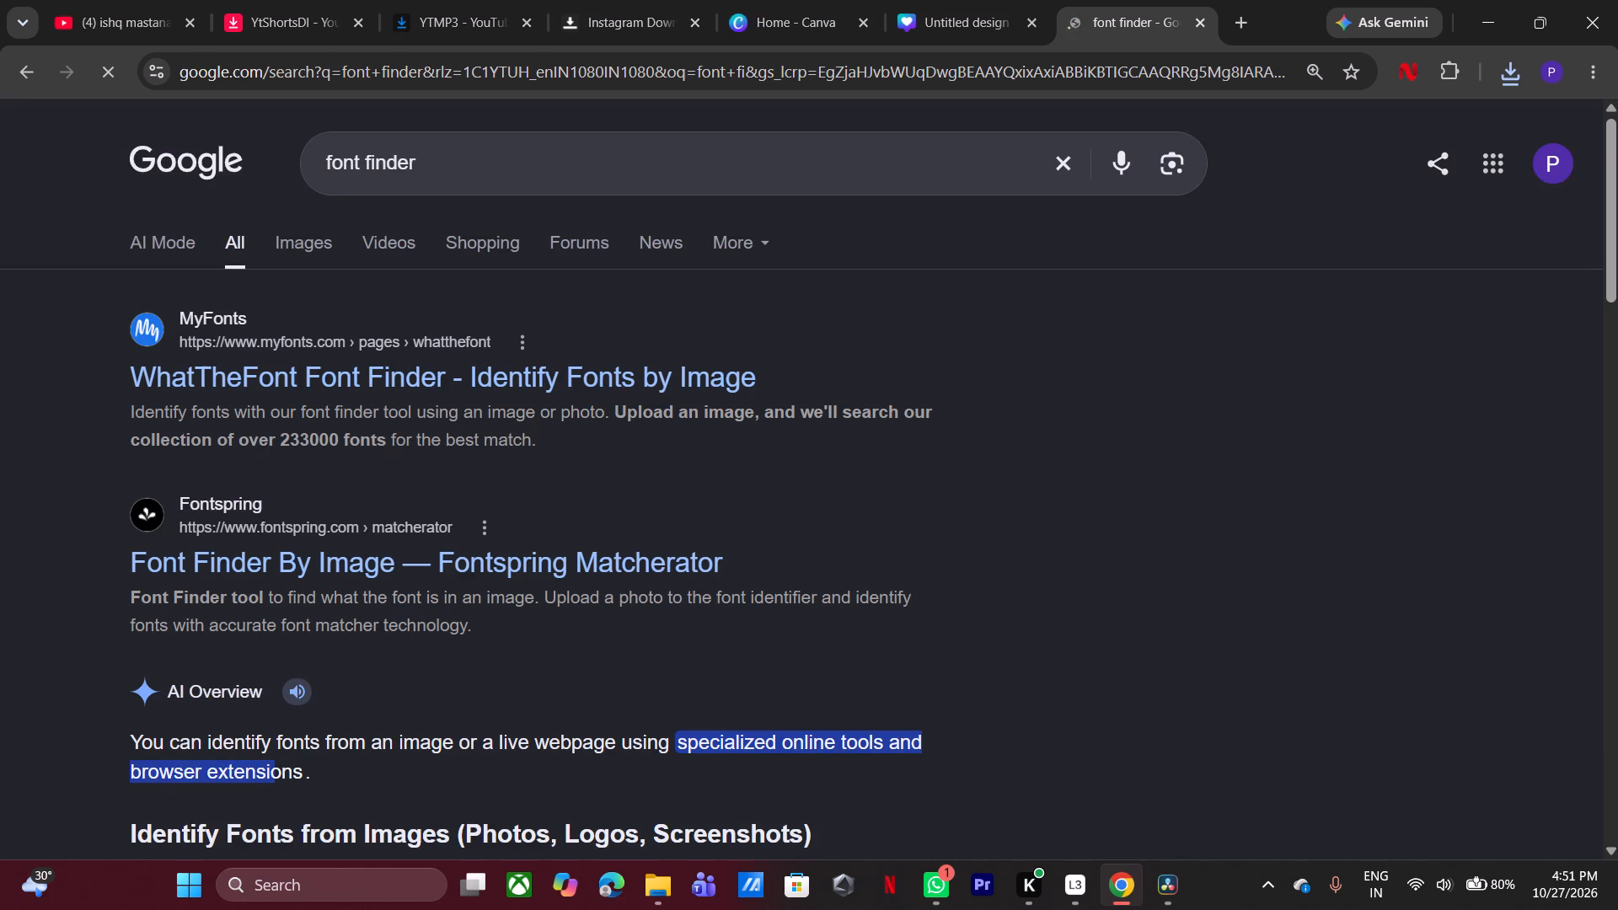
left_click(445, 383)
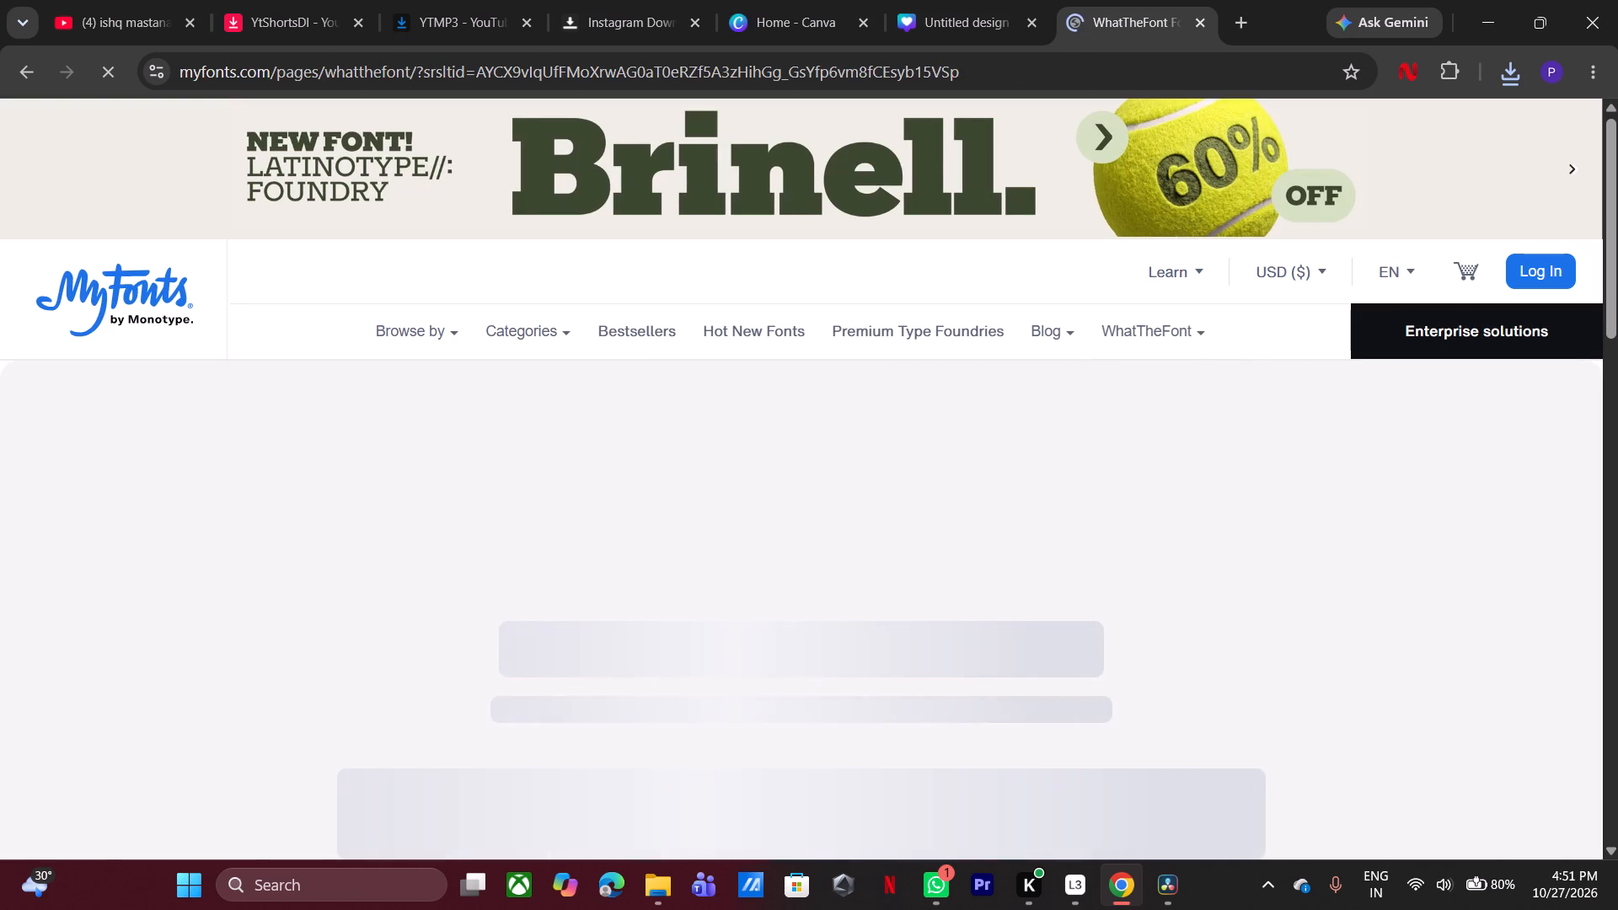
scroll(821, 576, "down", 2)
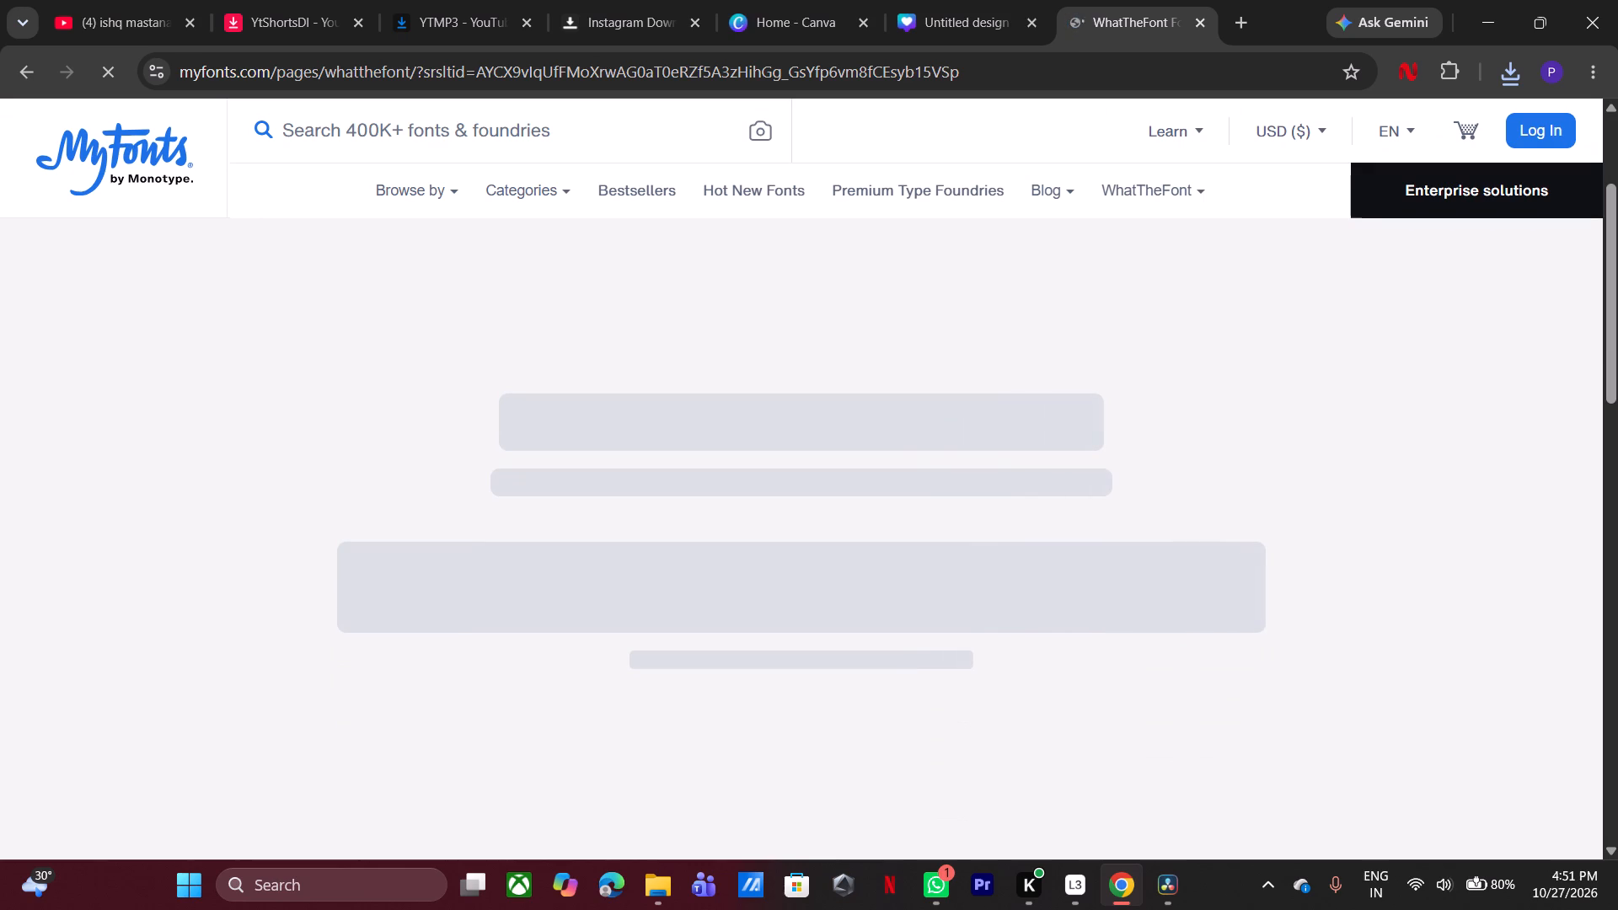
Close the Canva home page's browser tab.
left_click(861, 29)
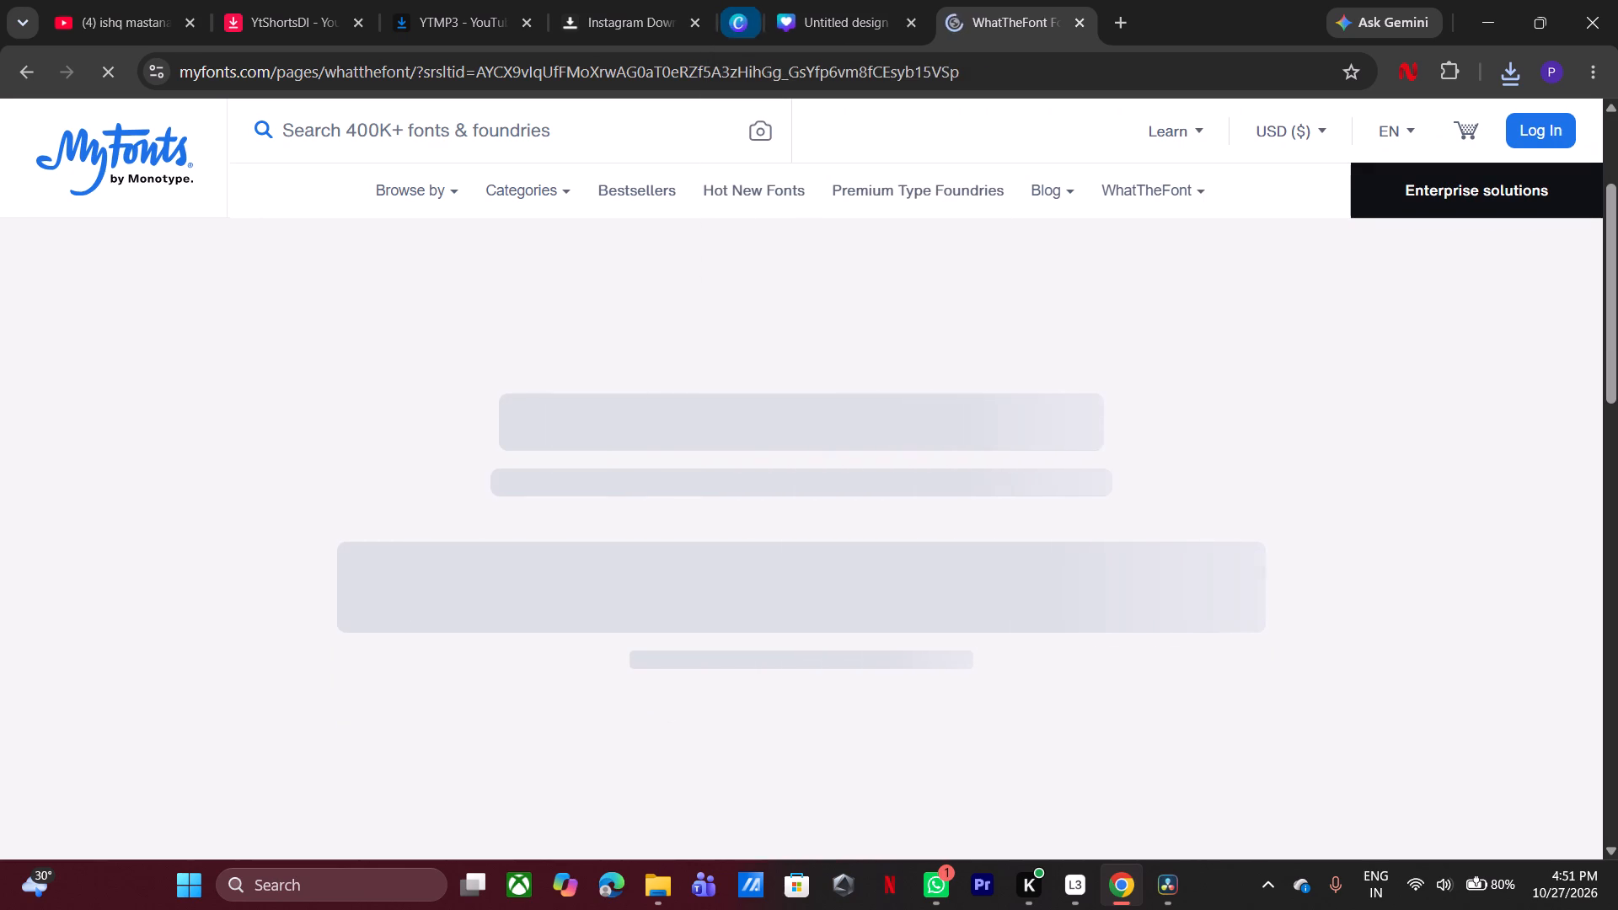
Search Google for font finder in another new browser tab and open the Fontspring Matcherator page.
left_click(1070, 23)
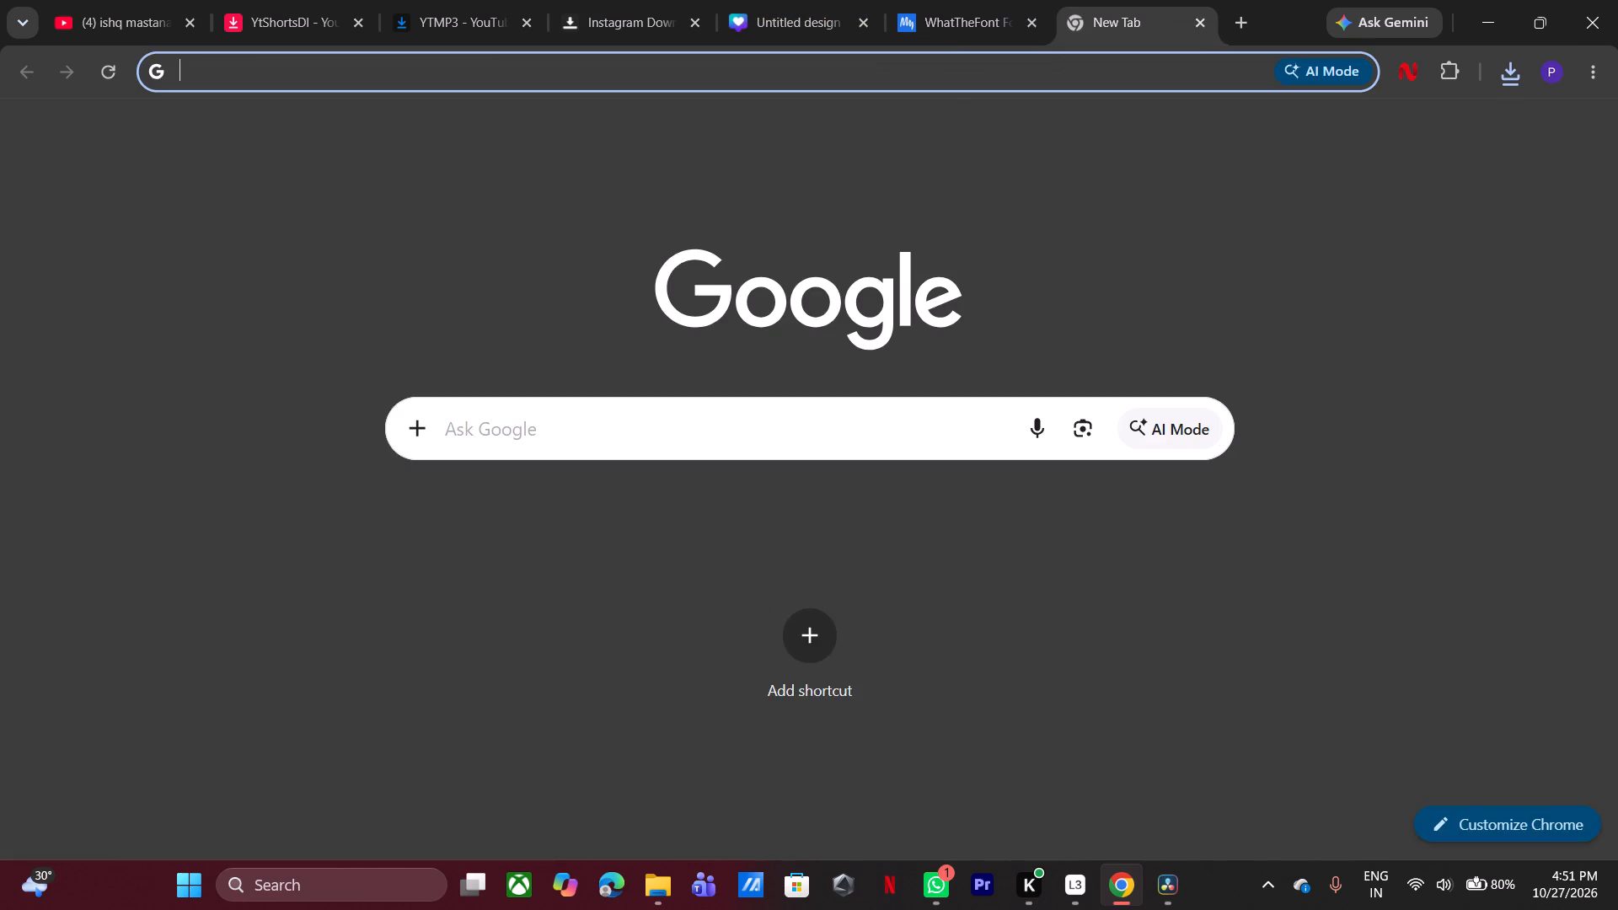
left_click(585, 441)
left_click(555, 492)
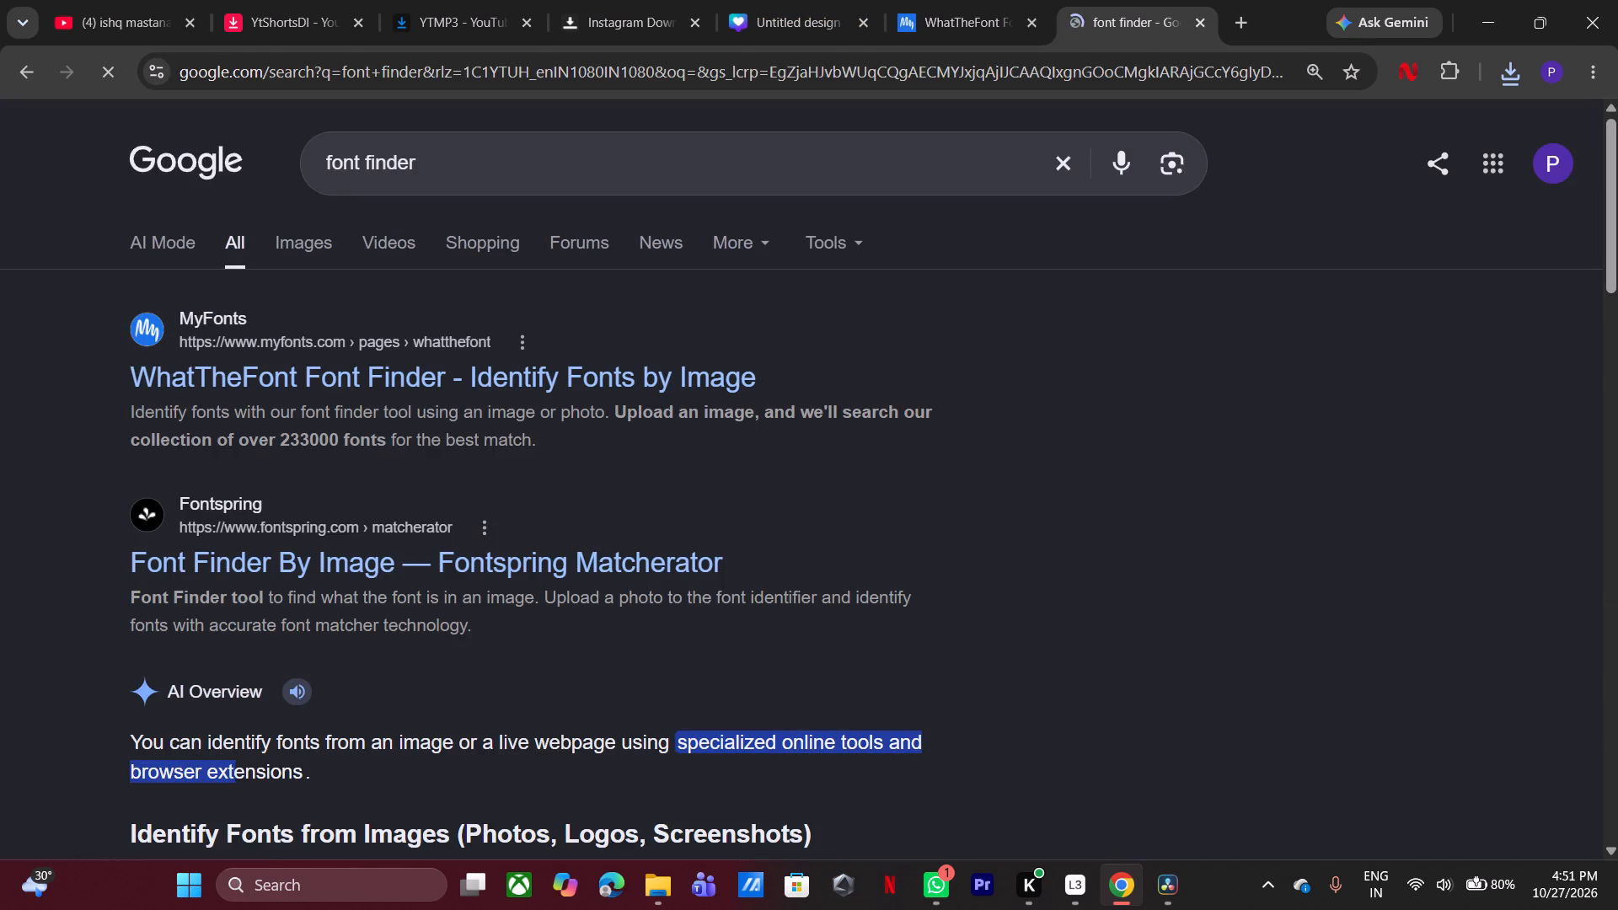
left_click(403, 566)
scroll(680, 387, "down", 3)
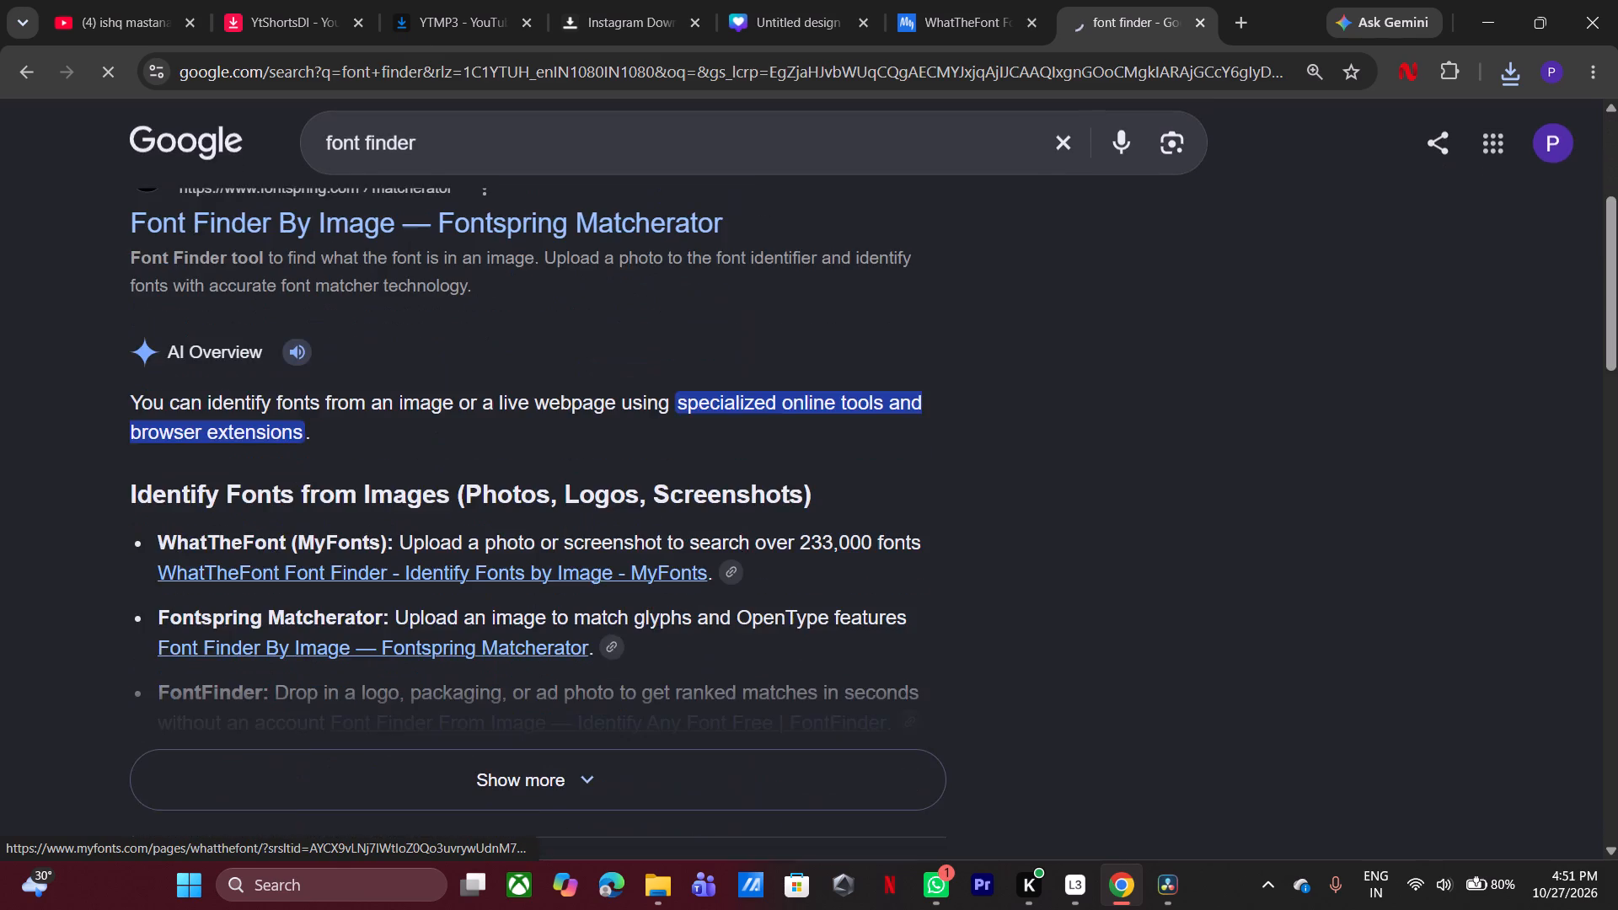
left_click(983, 0)
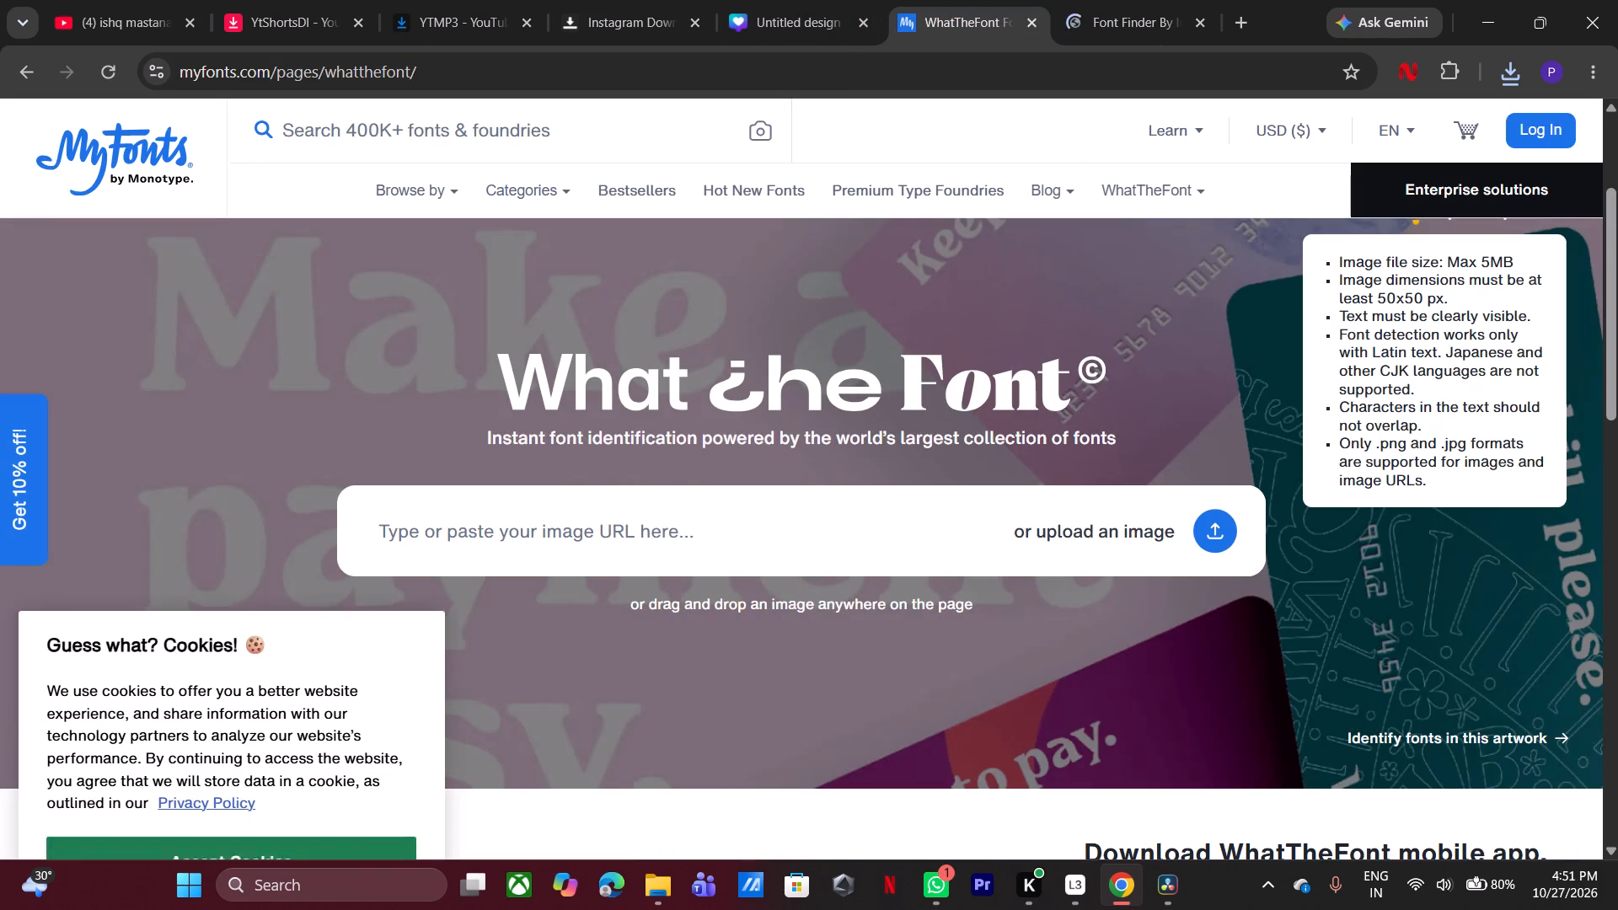
left_click(1121, 534)
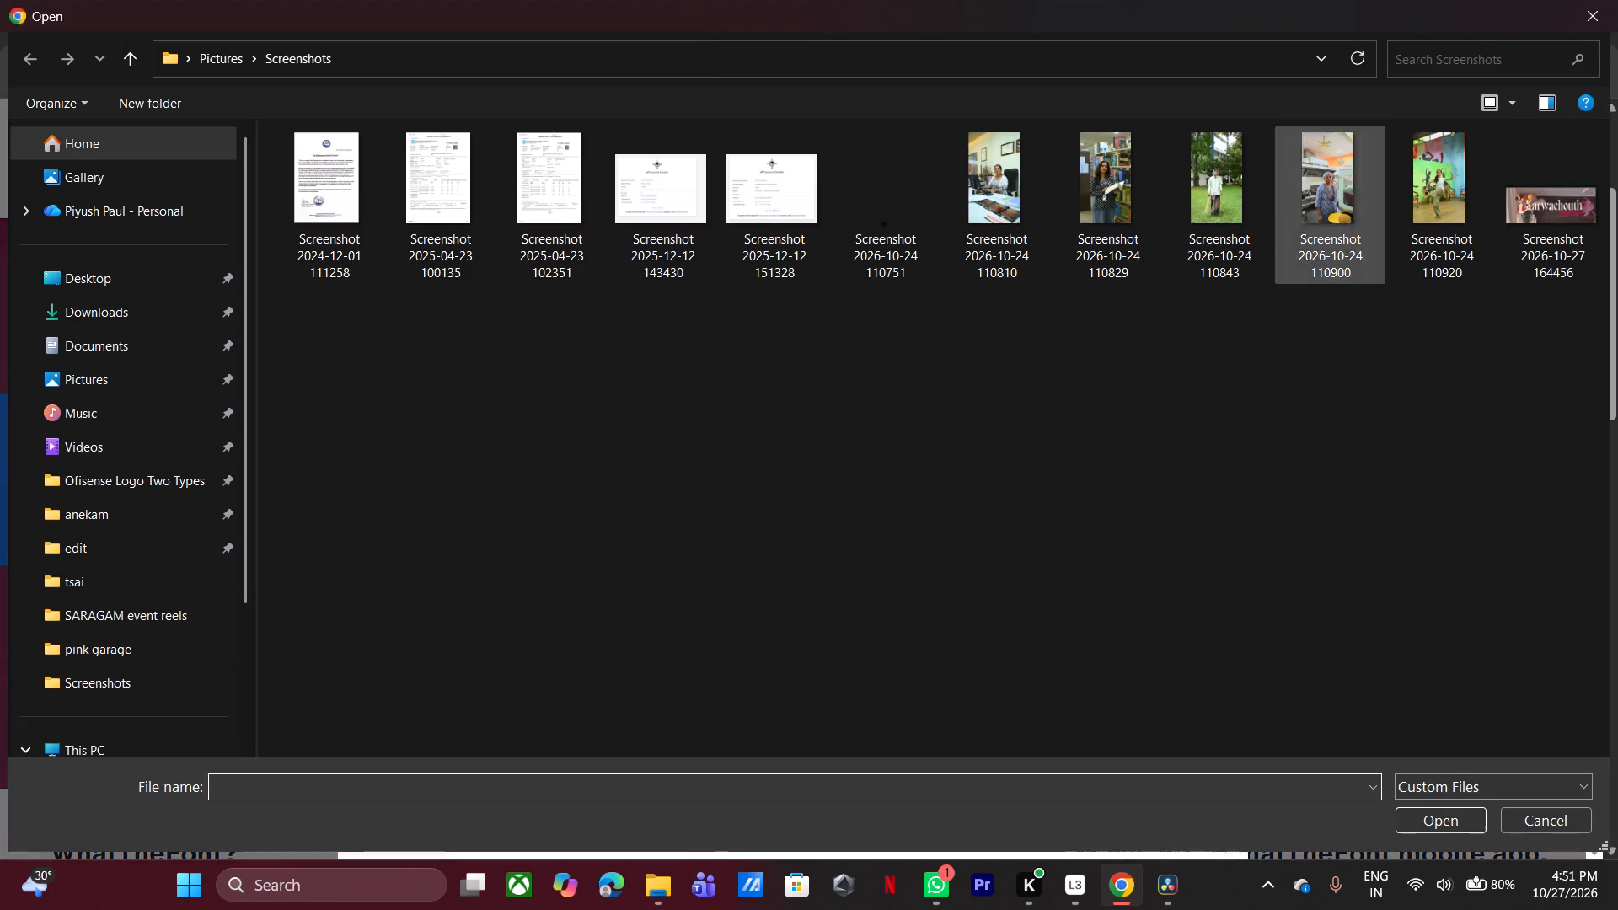
double_click(1535, 202)
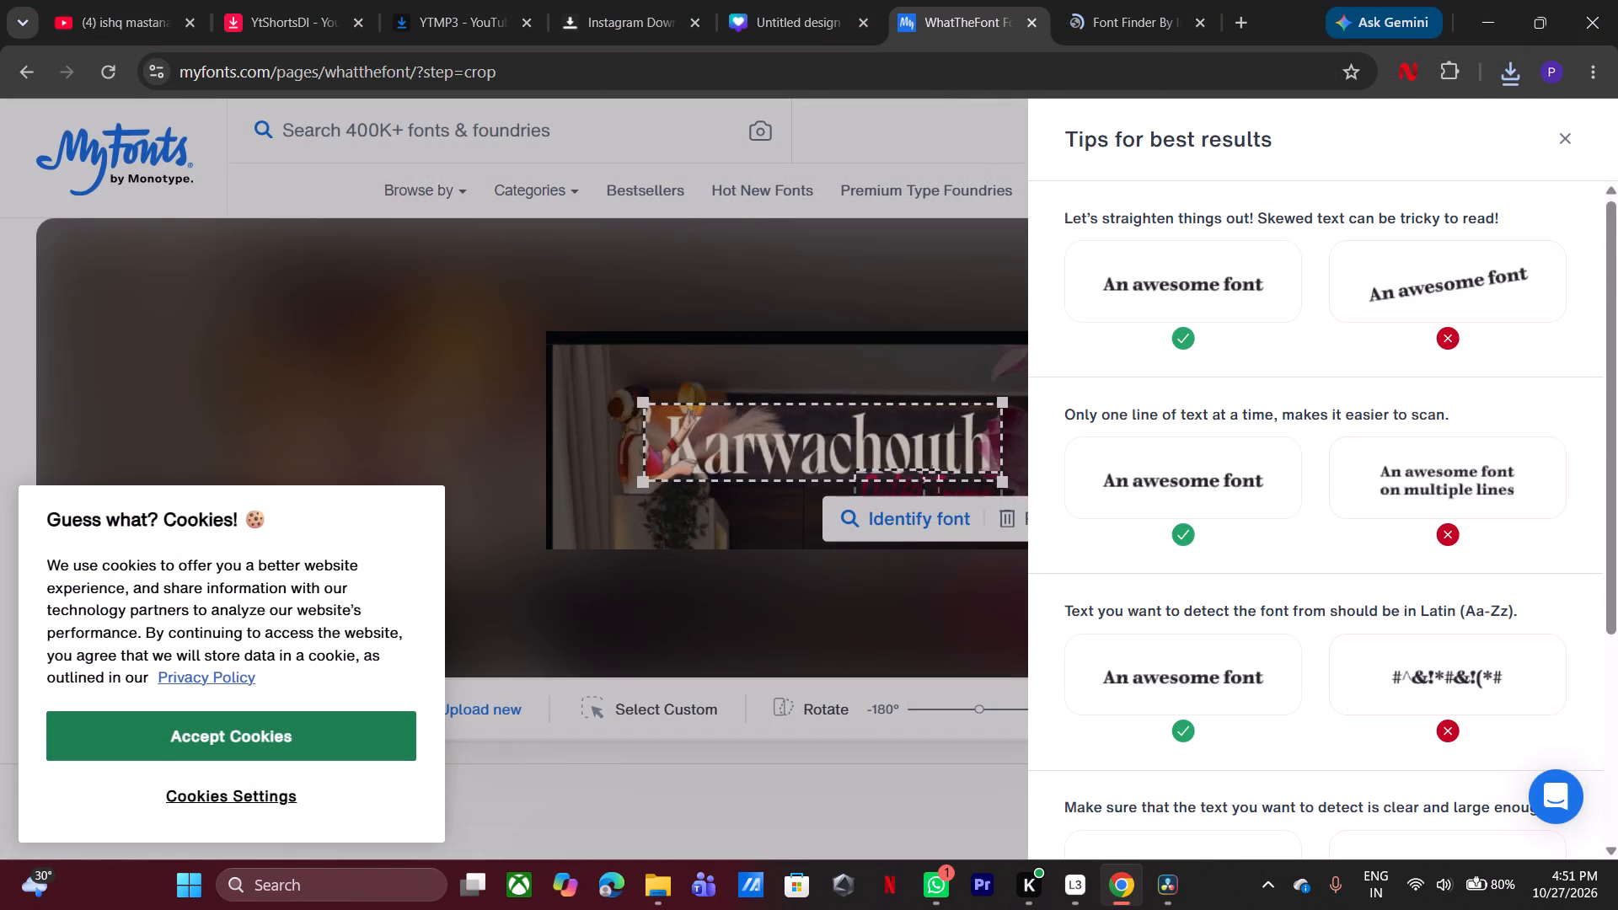
left_click(1209, 224)
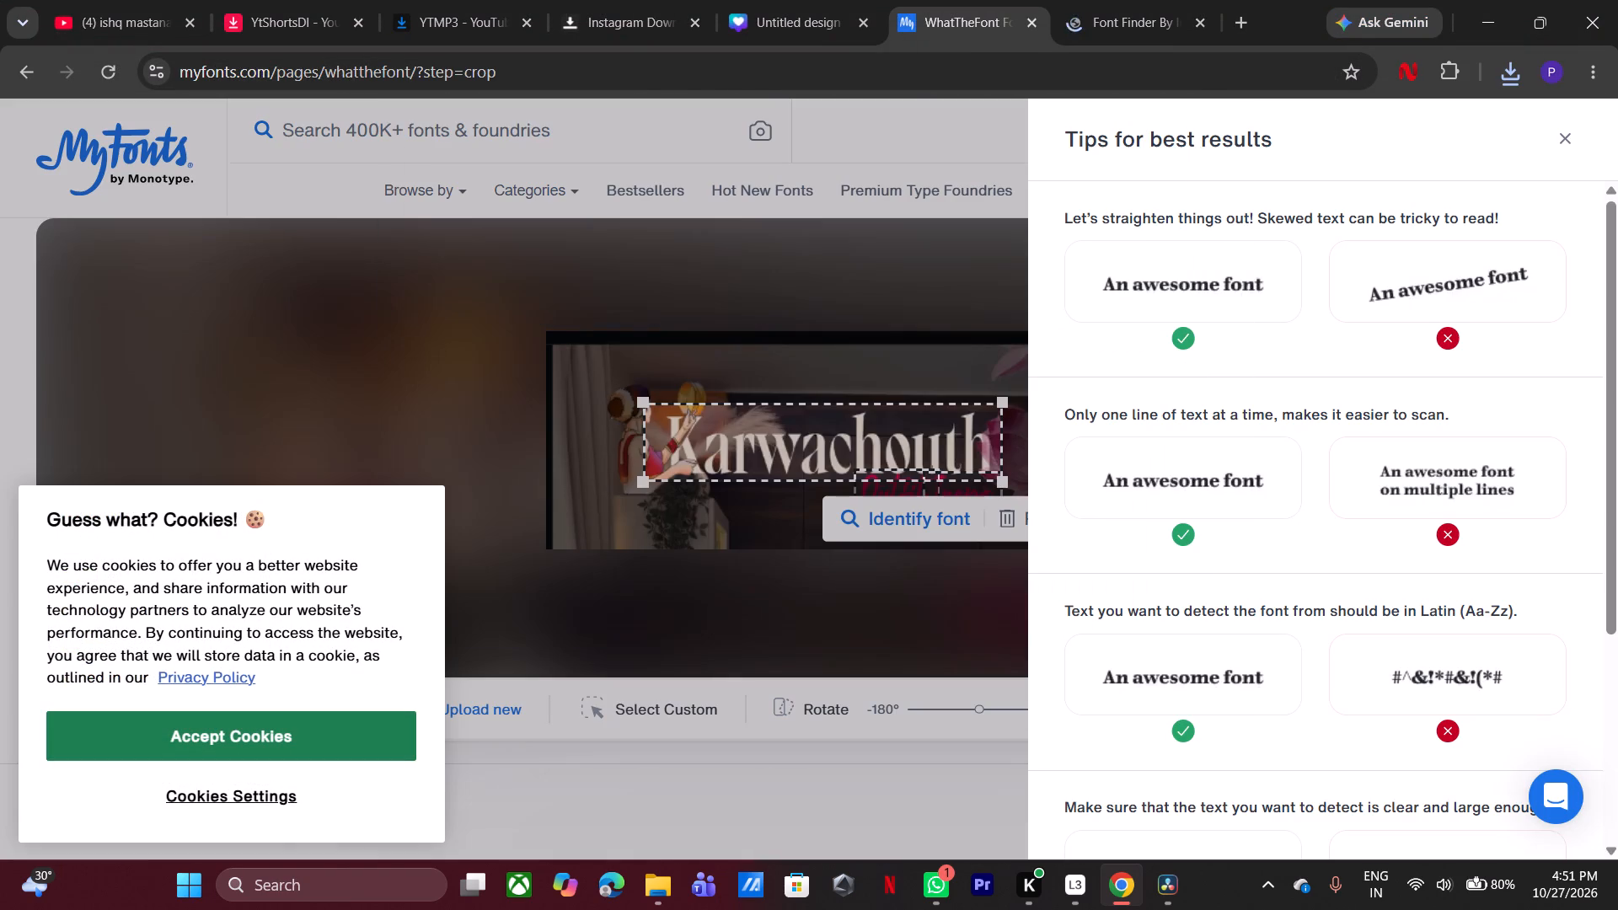
left_click(1567, 138)
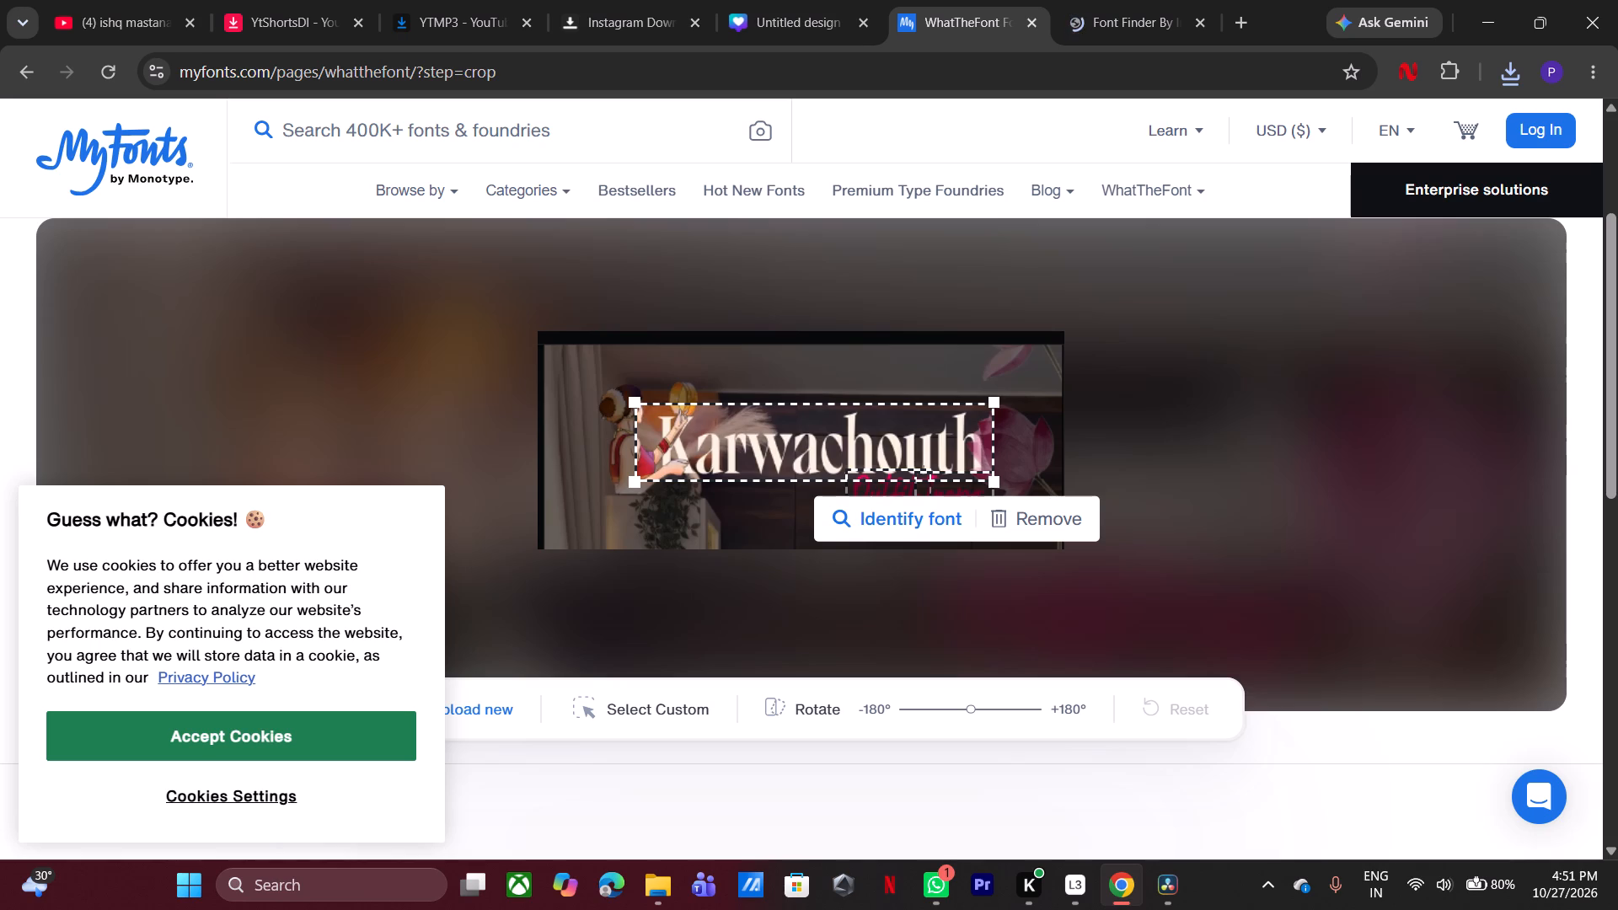
left_click(925, 522)
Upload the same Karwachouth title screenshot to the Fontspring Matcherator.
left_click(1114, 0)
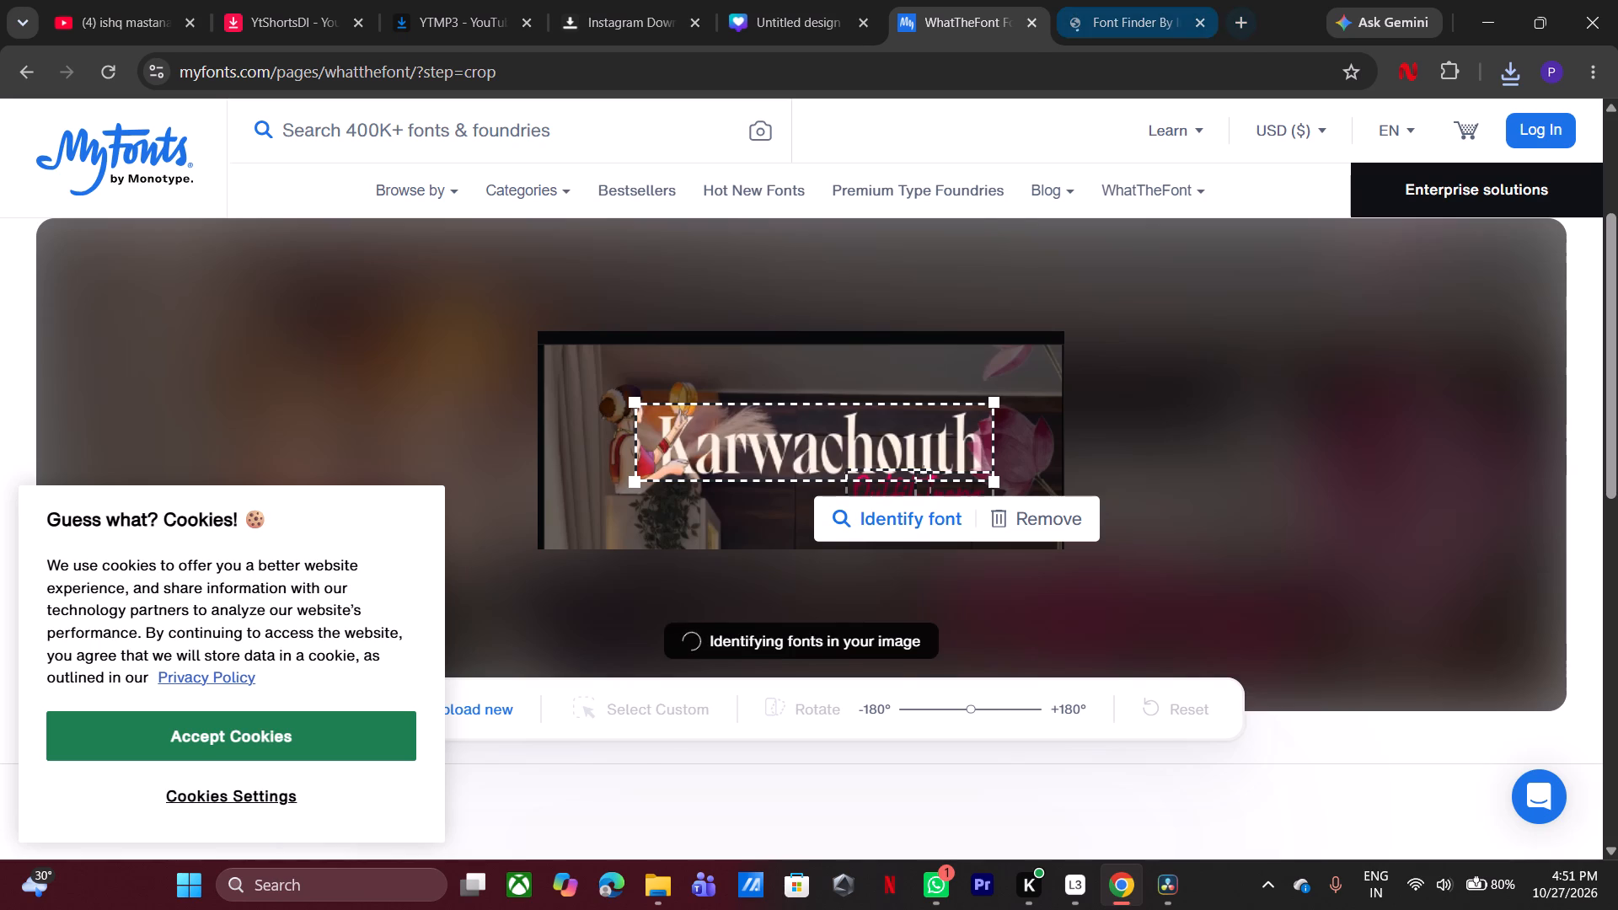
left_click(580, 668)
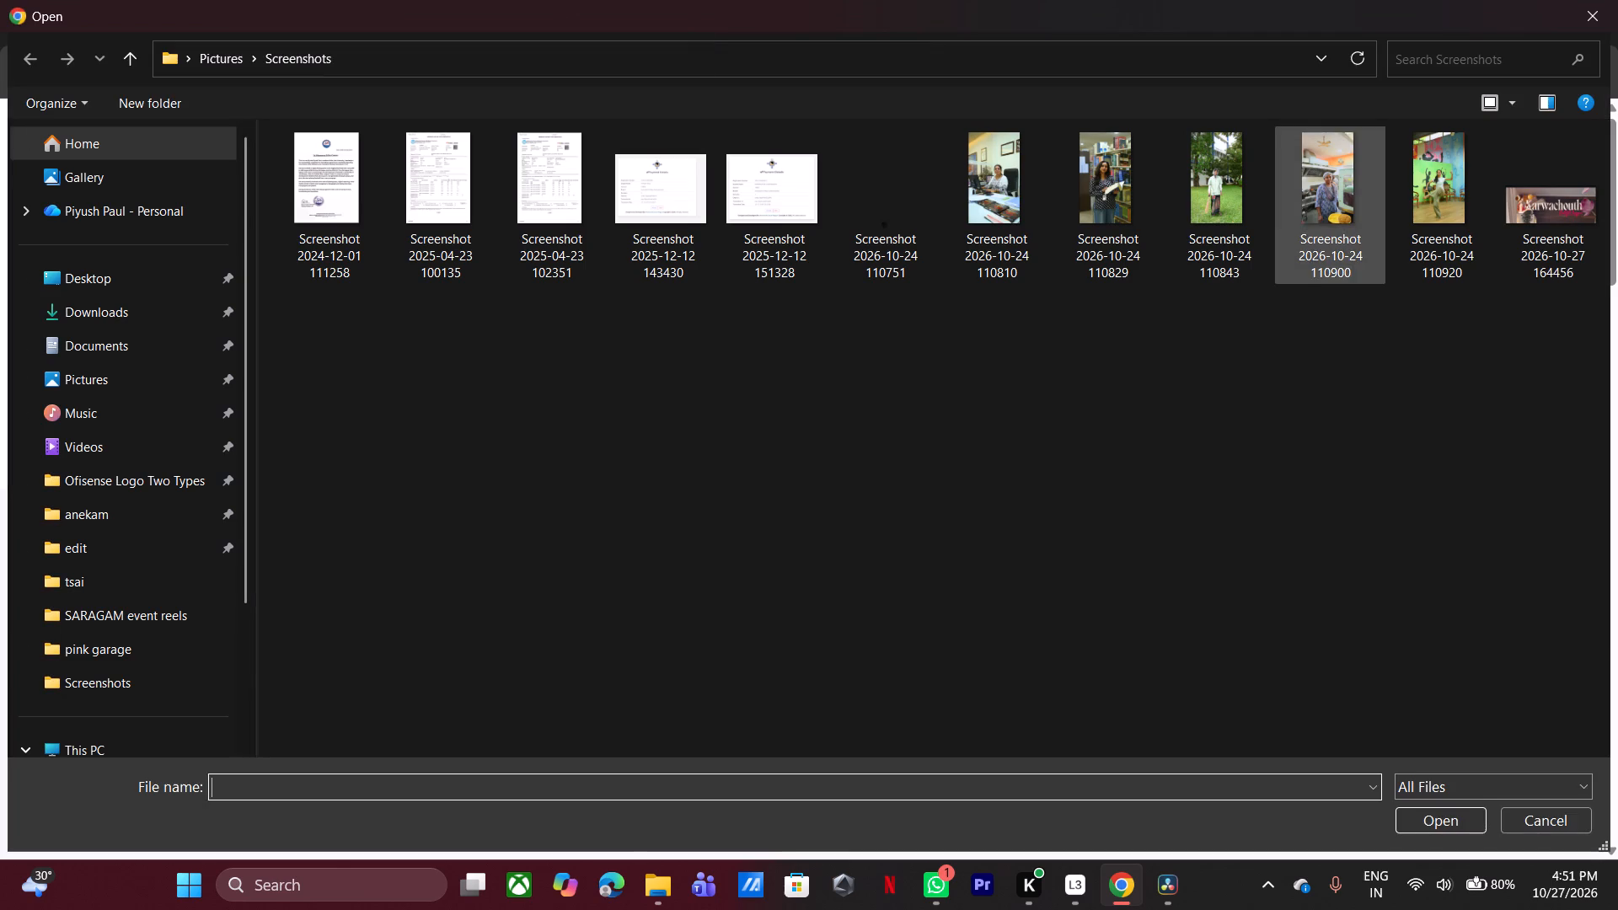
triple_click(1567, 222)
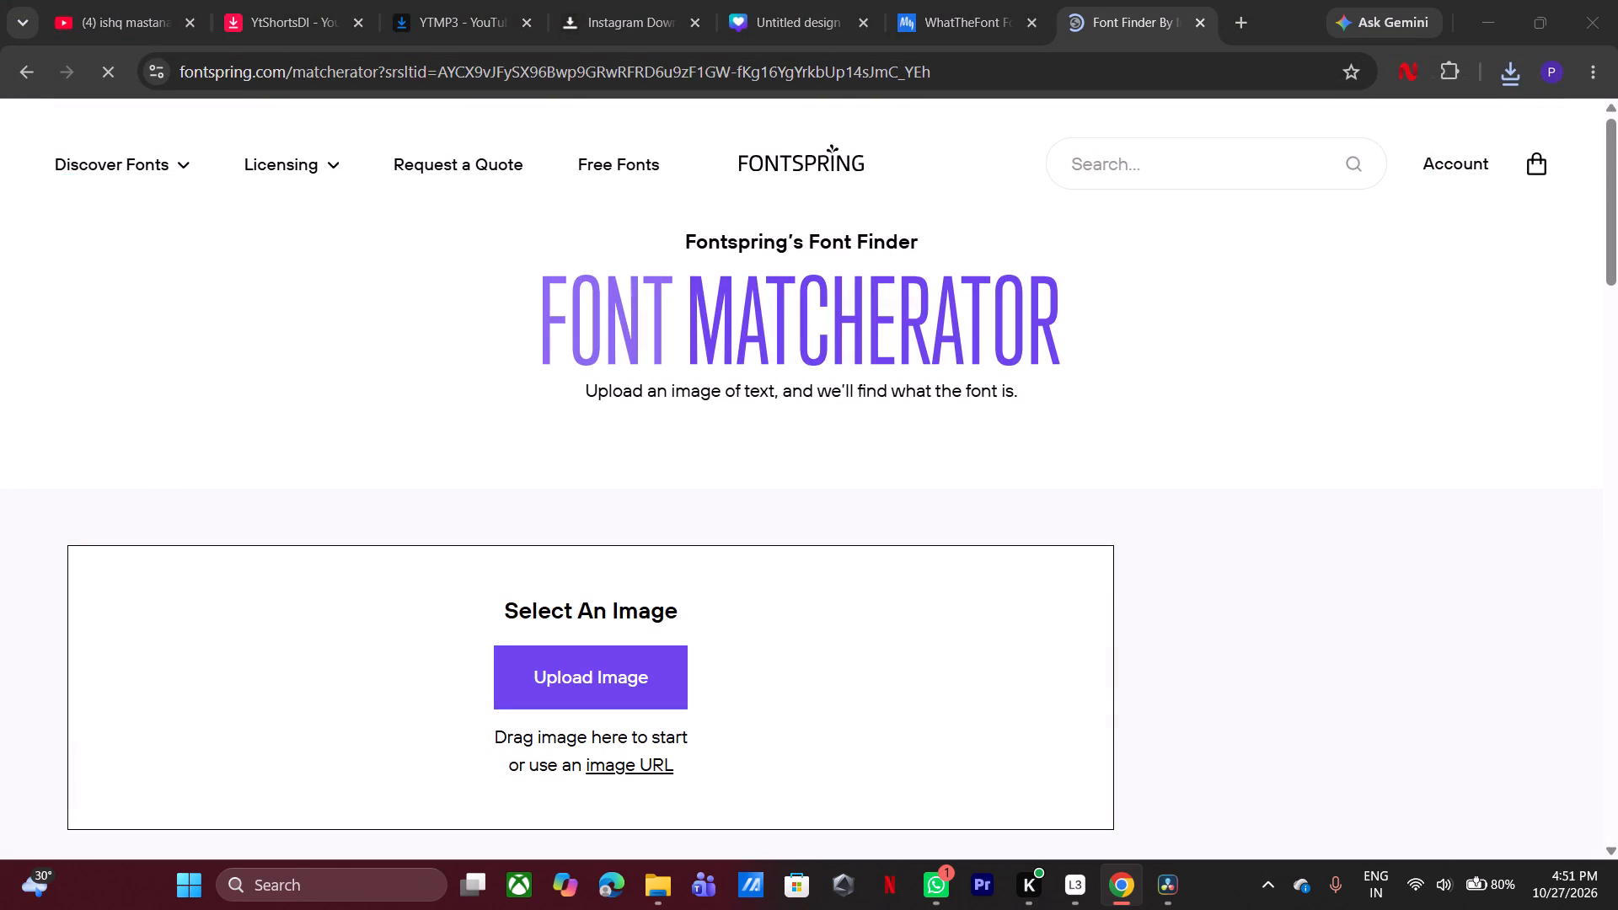
Compare the top WhatTheFont matches with the Karwachouth title lettering on page 3 of the Canva design.
left_click(970, 13)
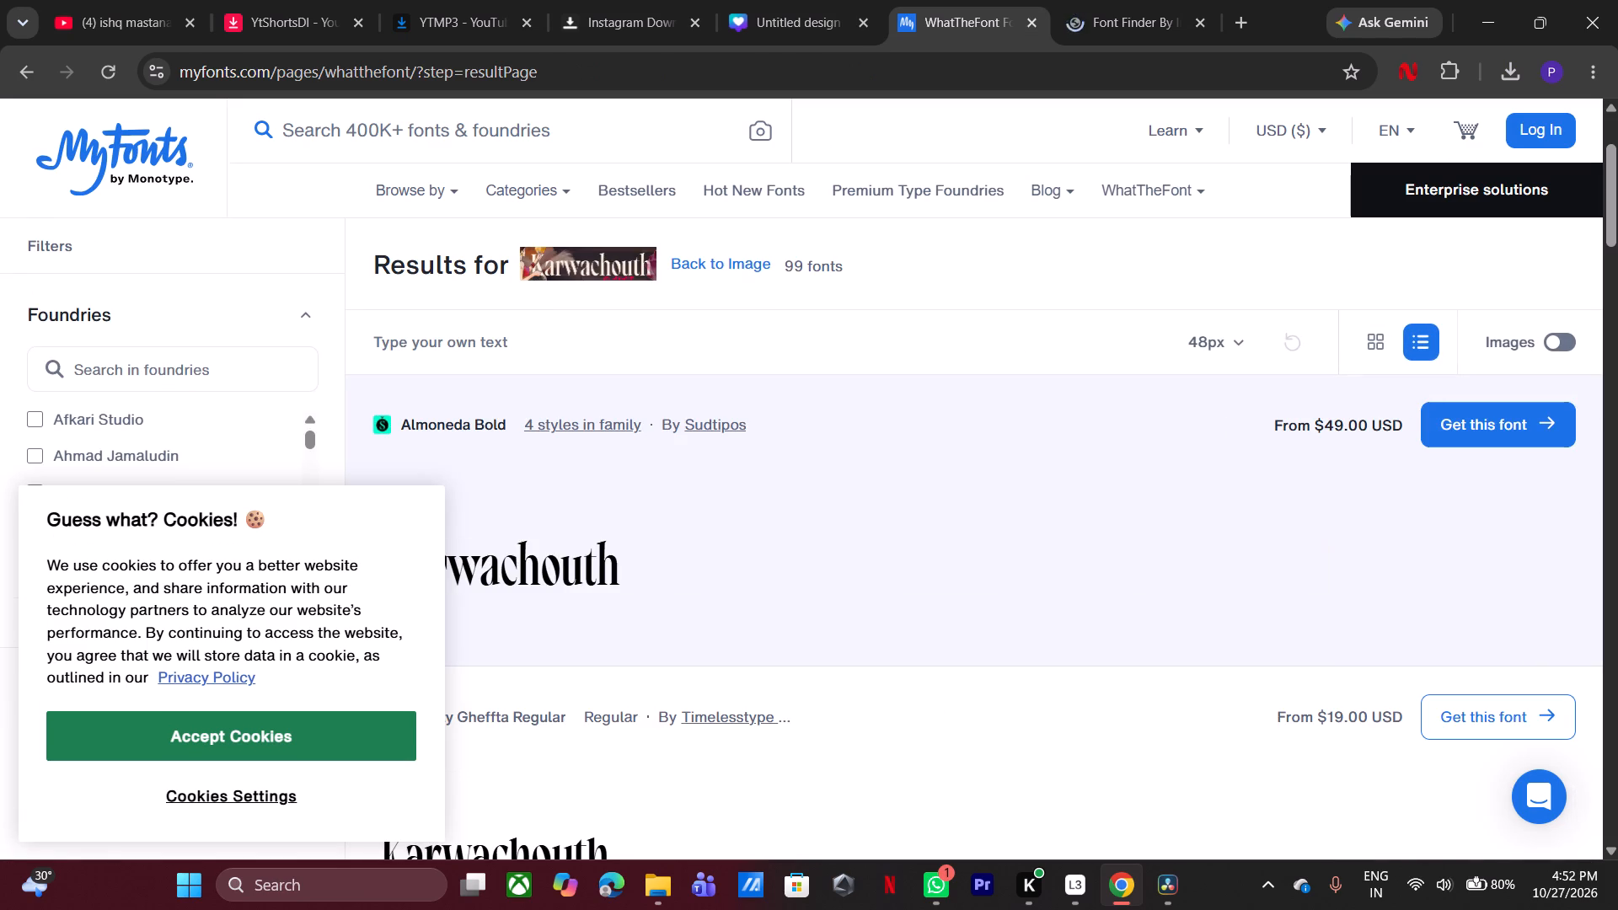
scroll(1251, 385, "down", 2)
scroll(1251, 385, "up", 1)
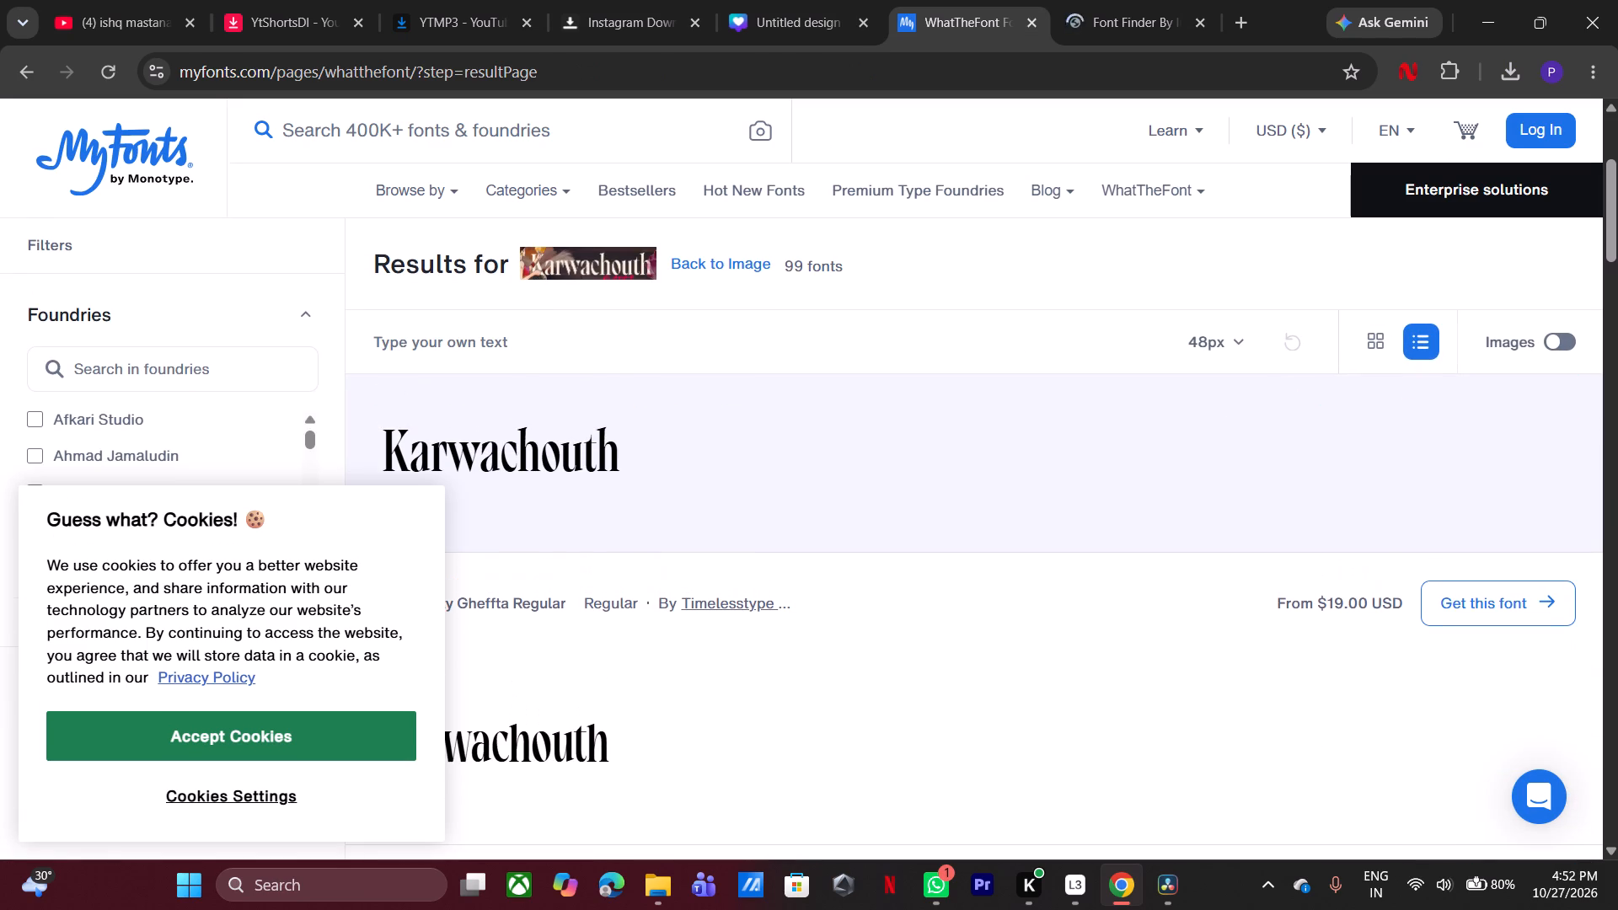
scroll(1251, 385, "up", 1)
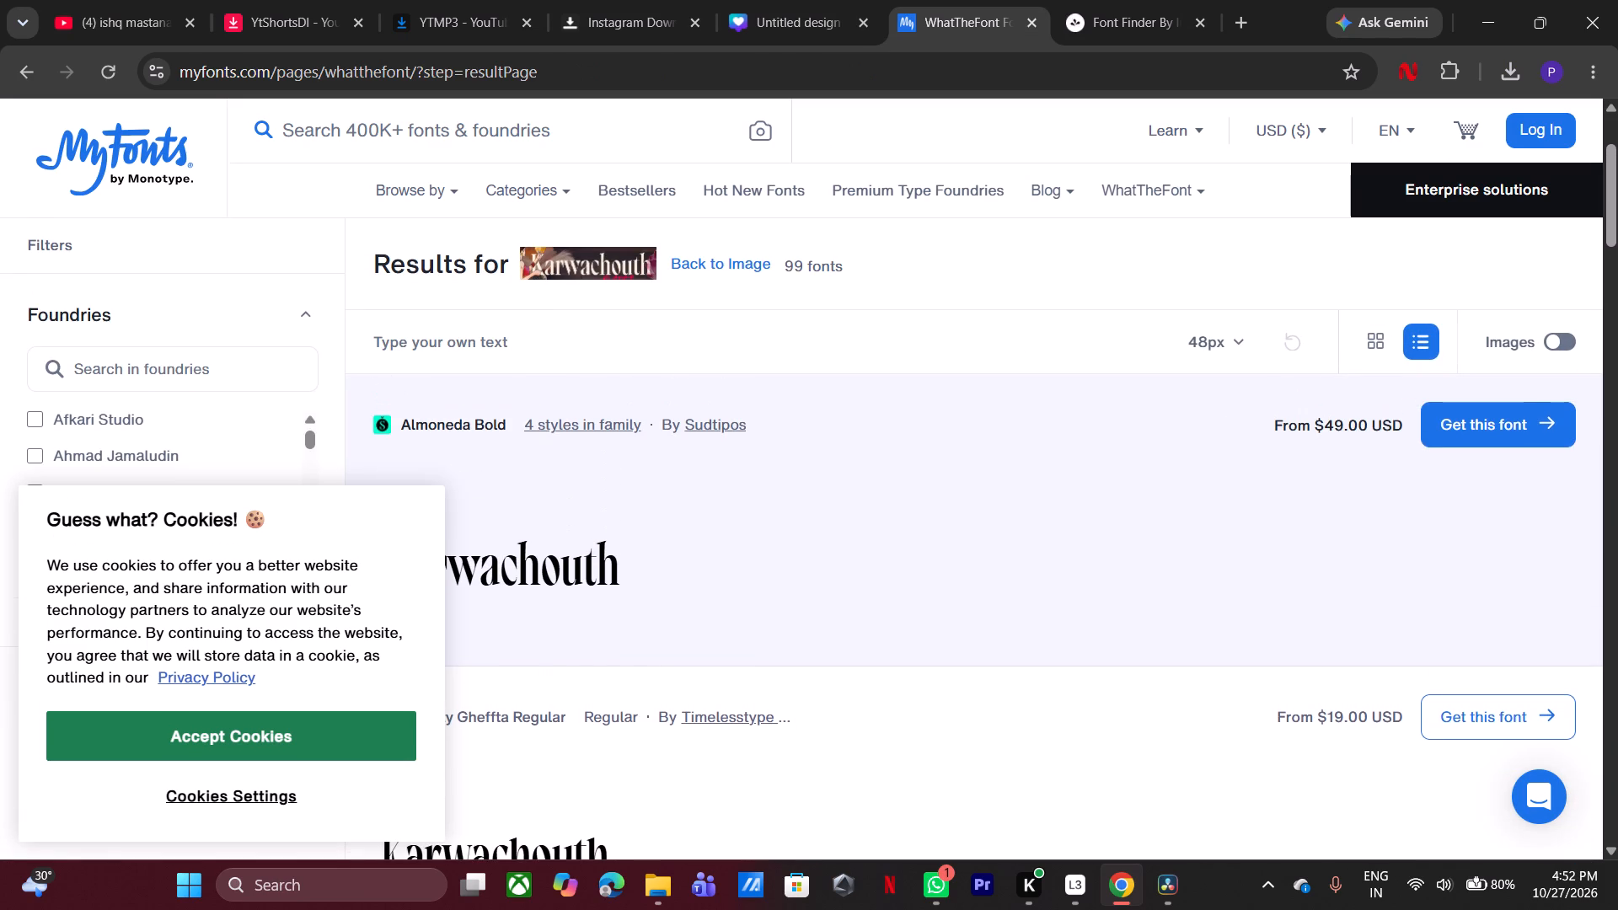
scroll(1251, 385, "down", 1)
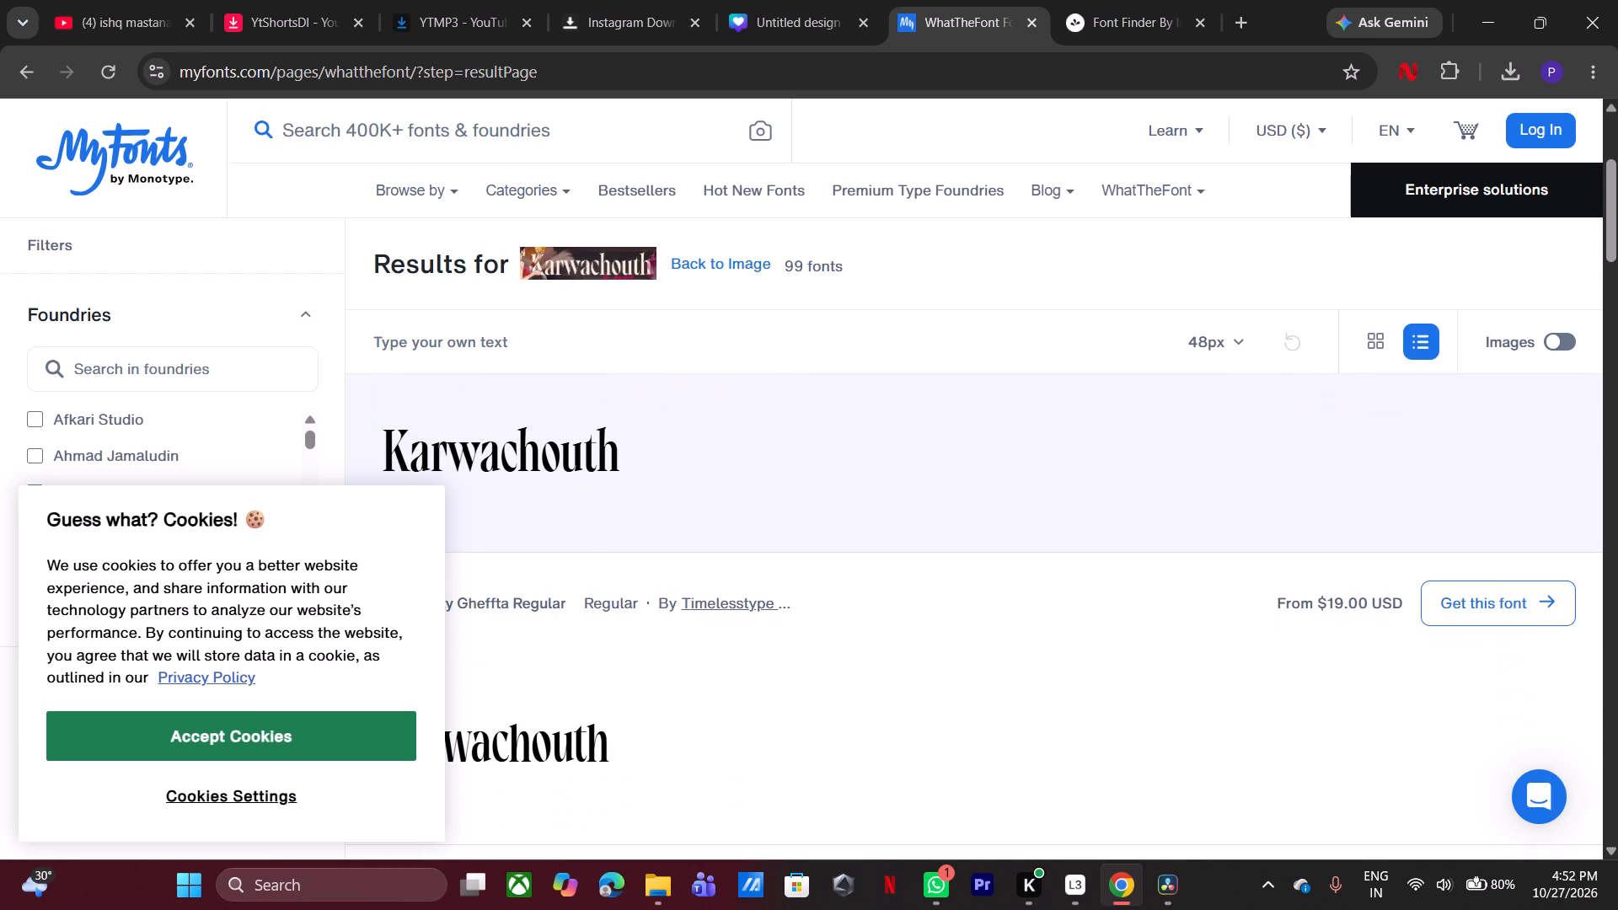
left_click(740, 0)
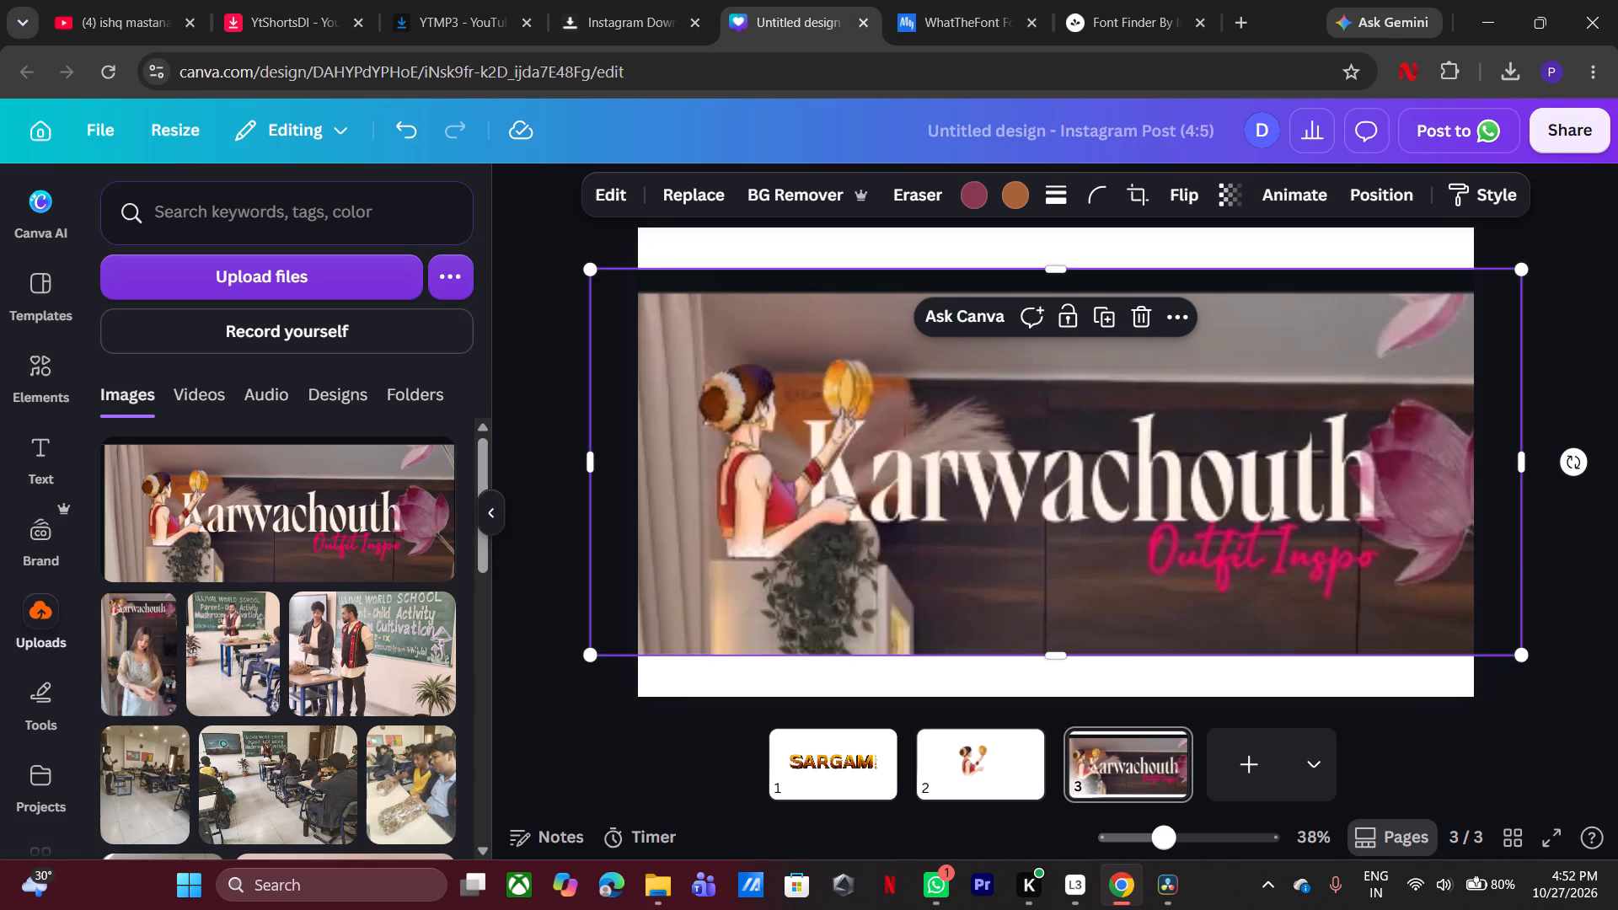
left_click(1015, 0)
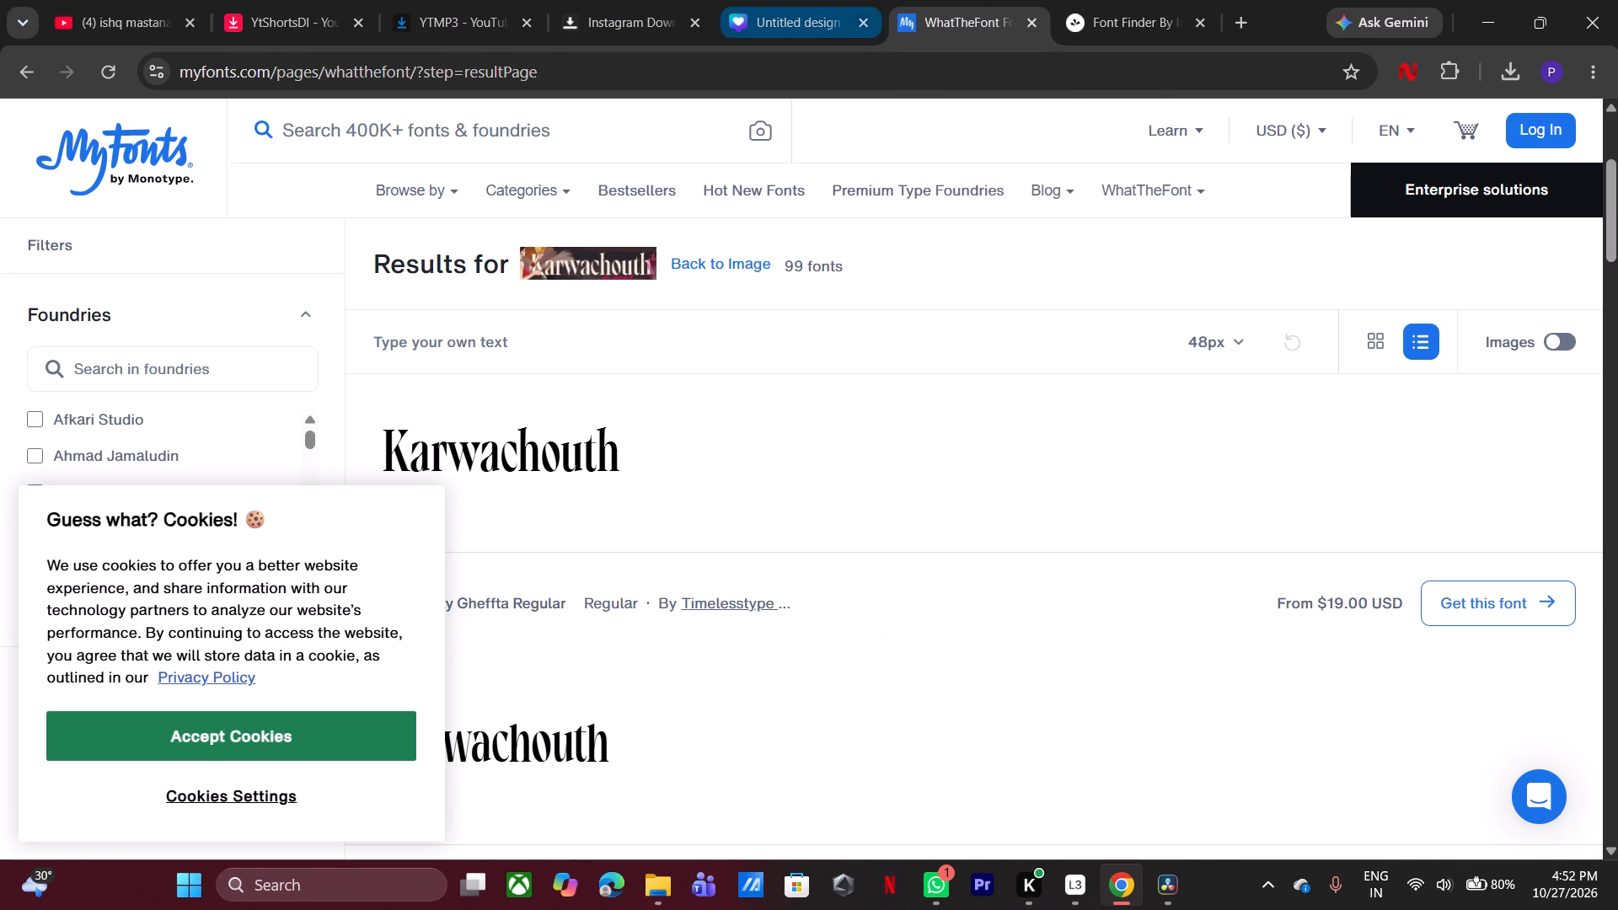
left_click(799, 0)
left_click(999, 0)
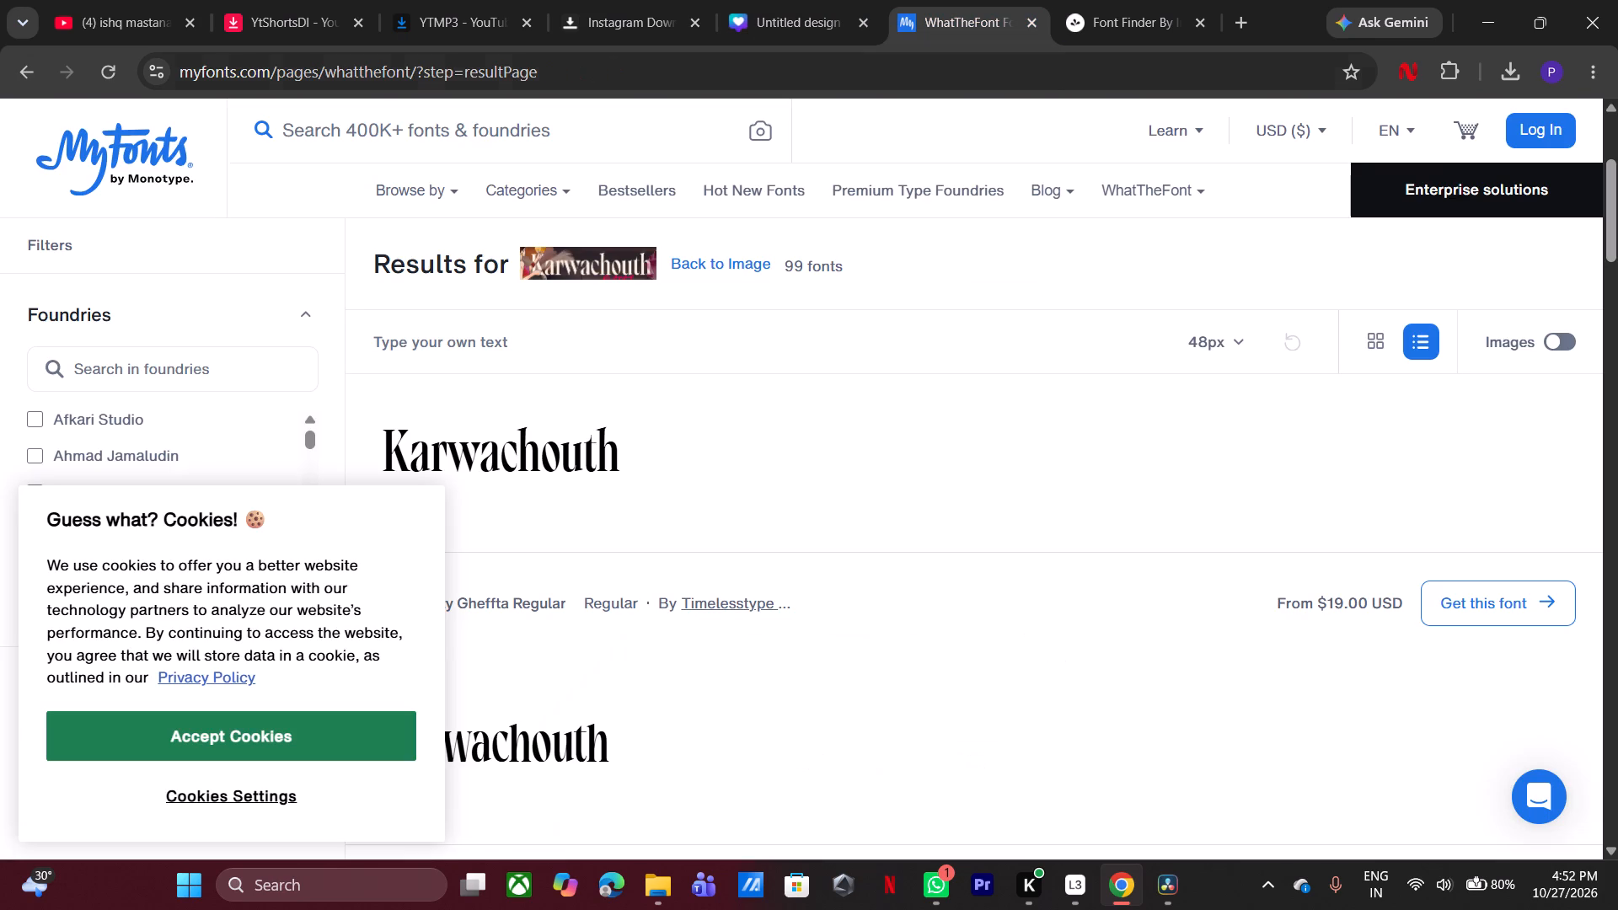
scroll(792, 429, "up", 1)
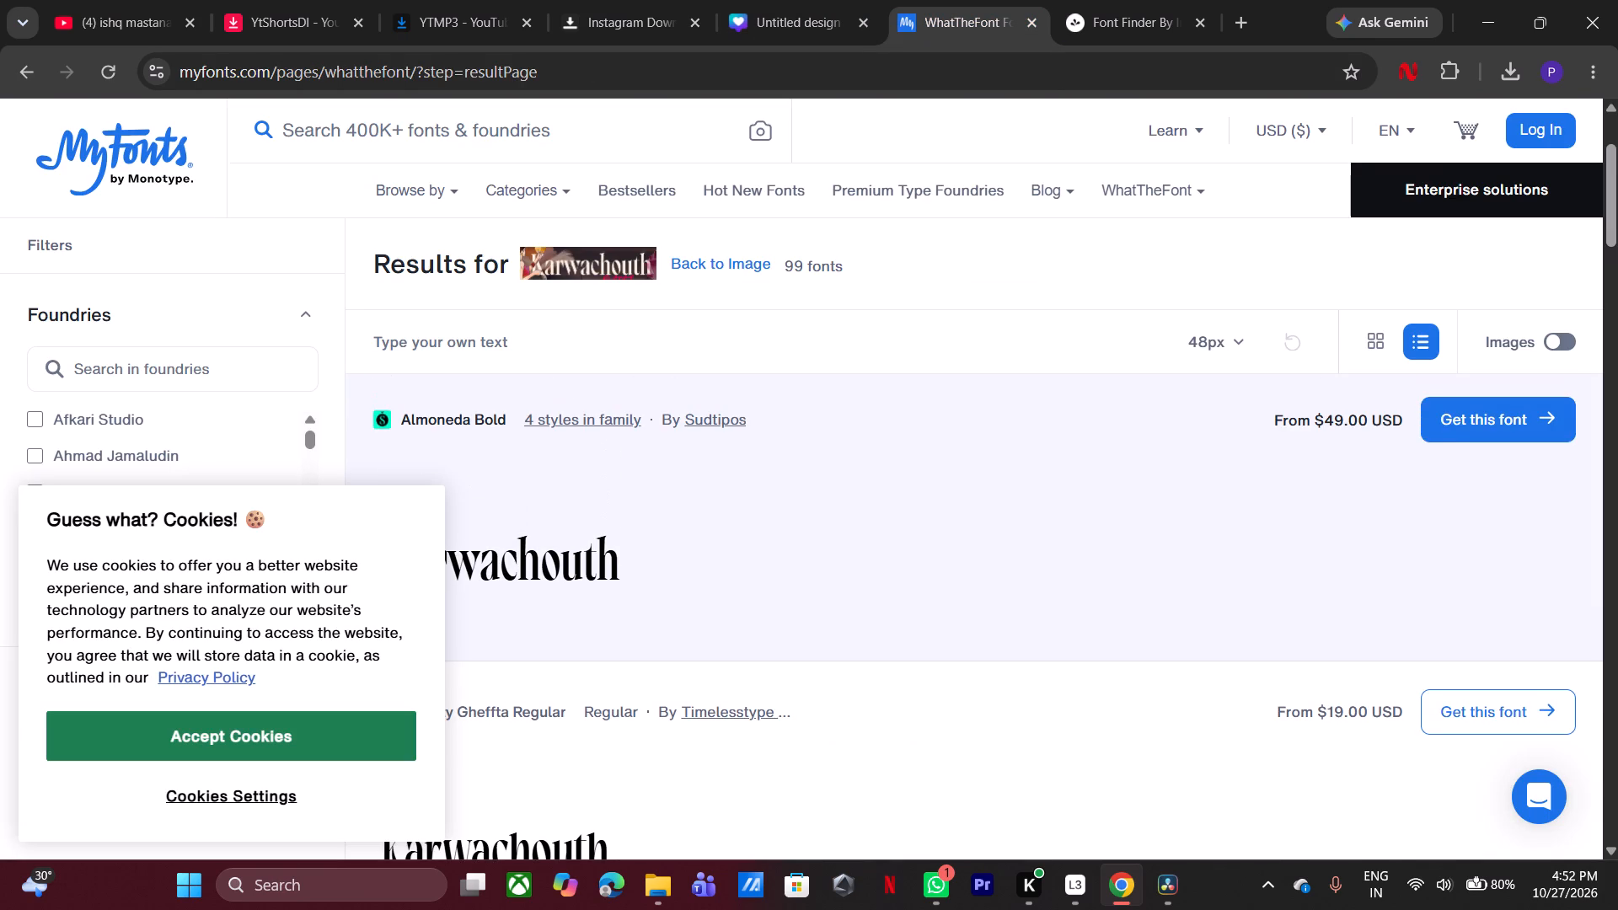
Close the Fontspring Matcherator's browser tab.
left_click(1150, 0)
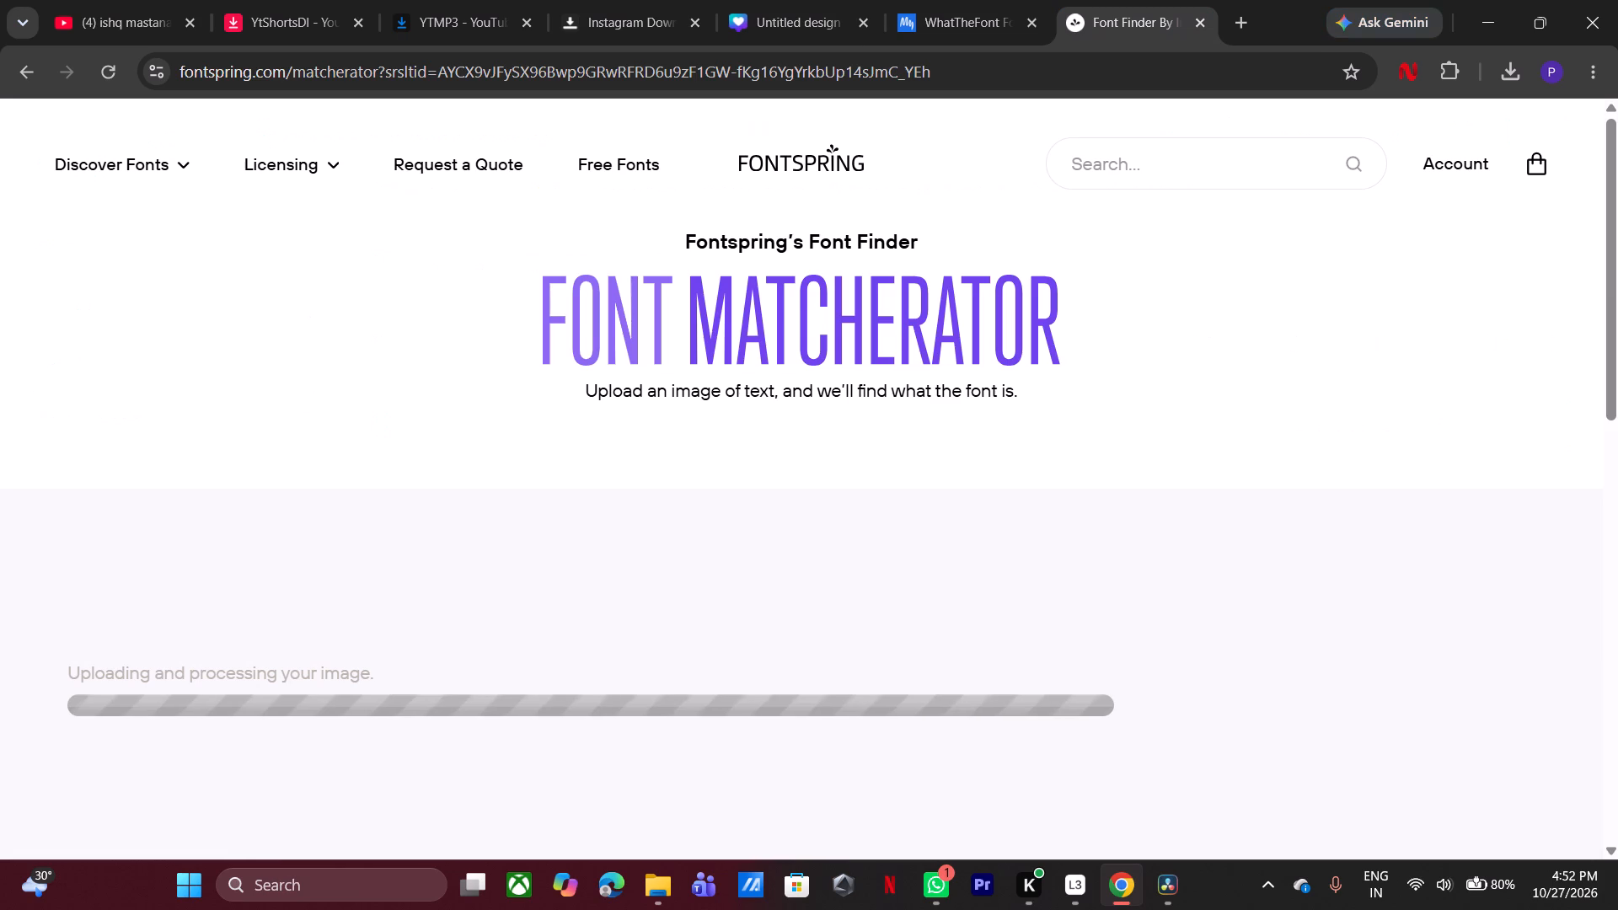
left_click(1199, 17)
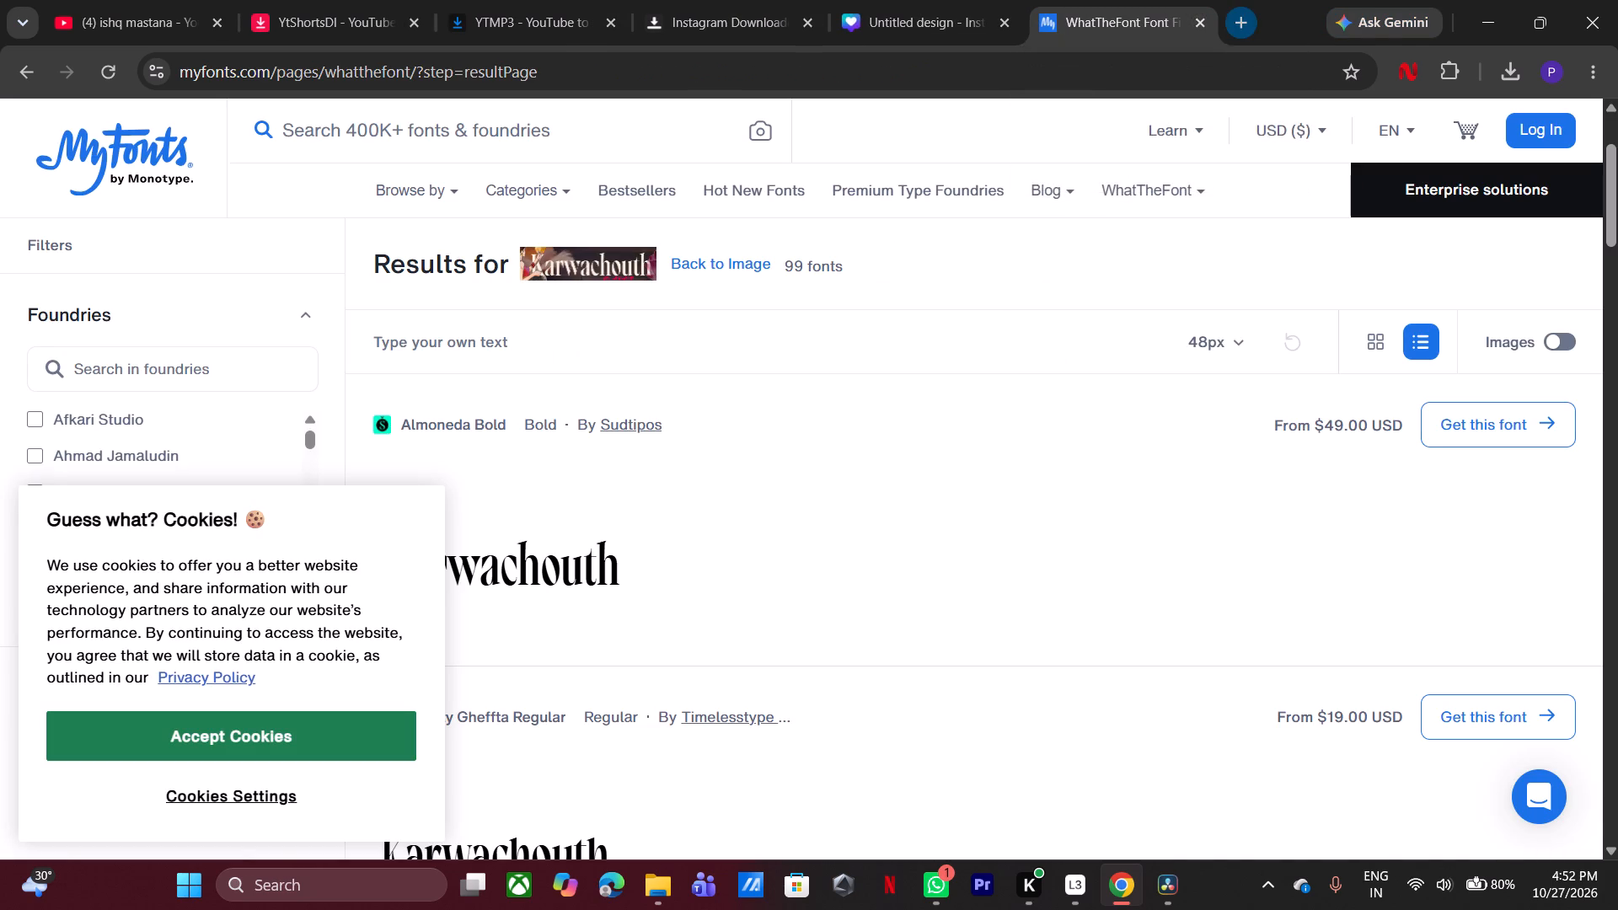
Search Google for almoneda font download in a new browser tab, checking the font name's spelling in the WhatTheFont results.
left_click(1240, 24)
left_click(731, 426)
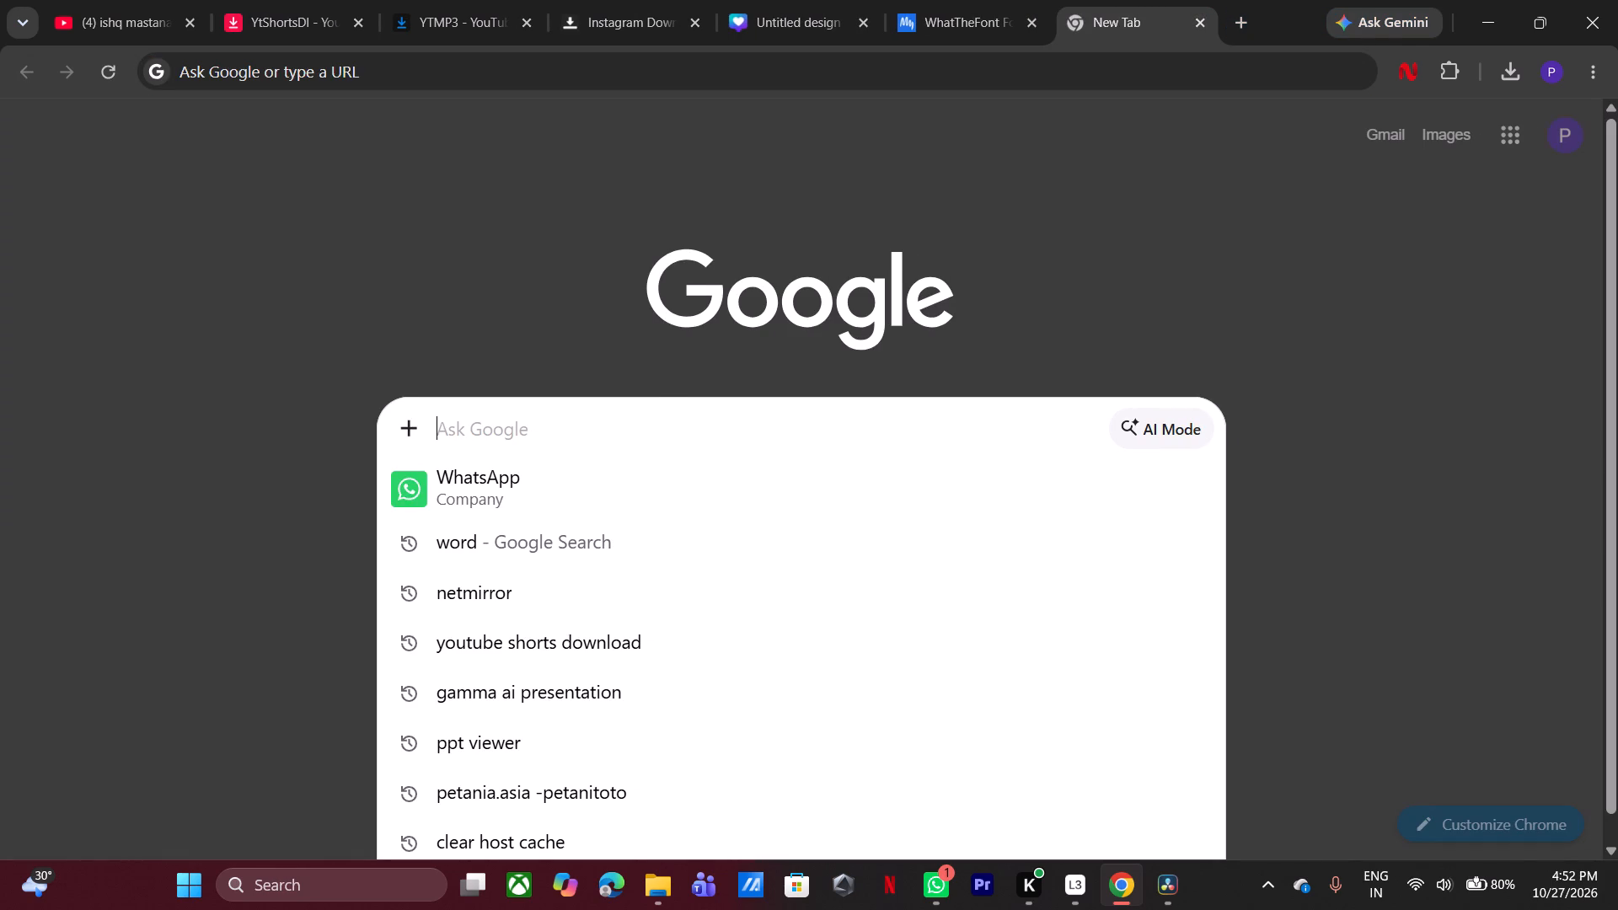
type("al")
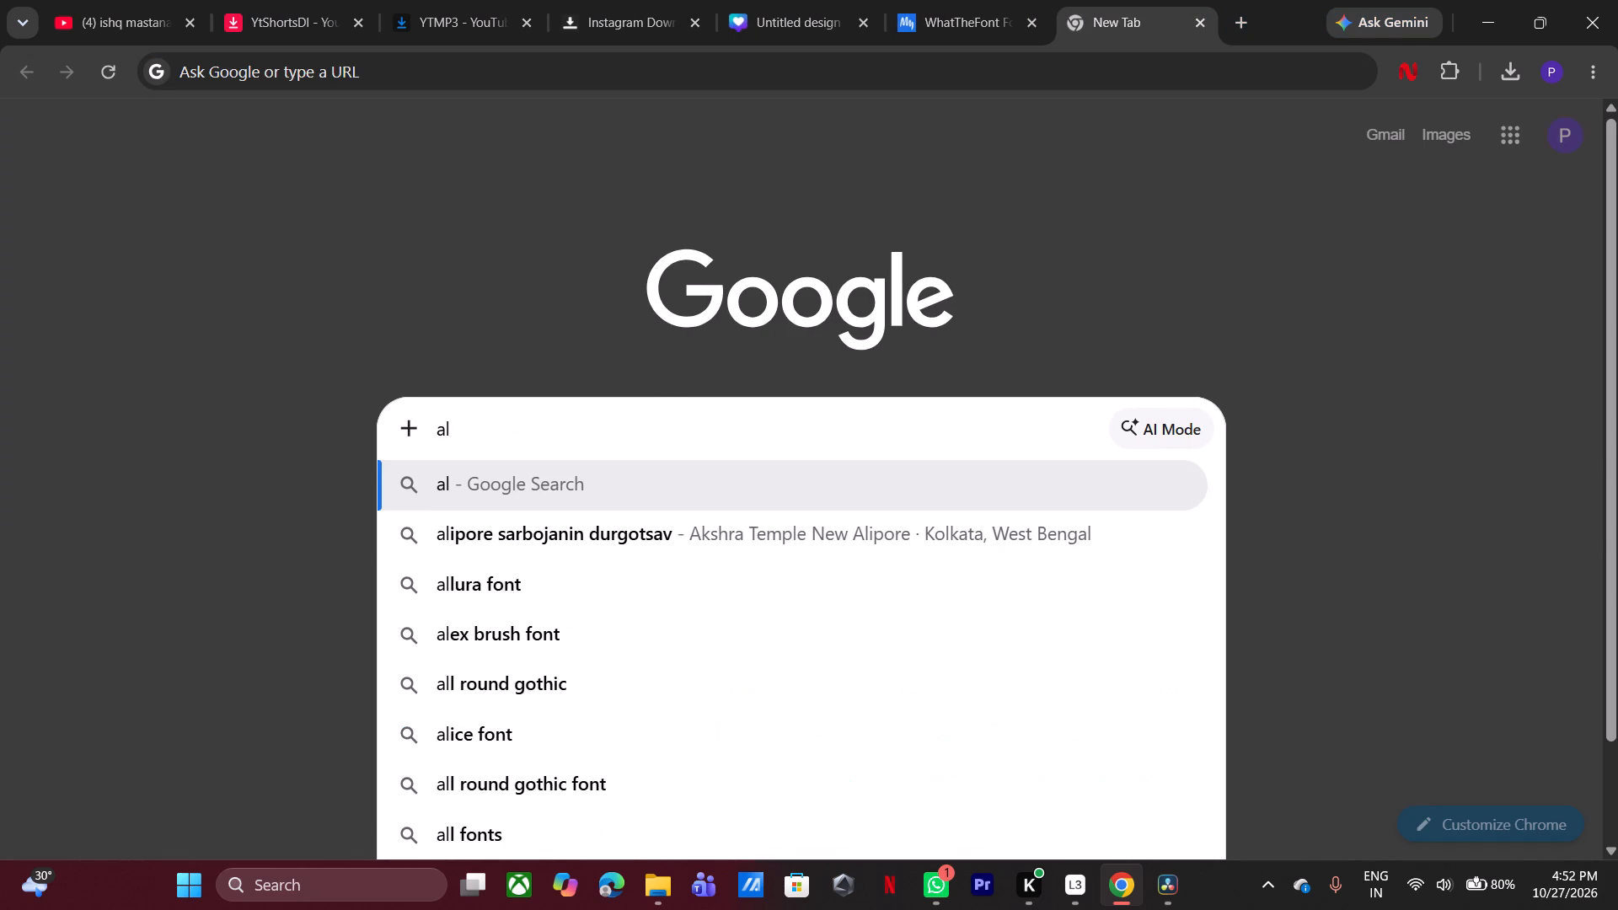
type("mo")
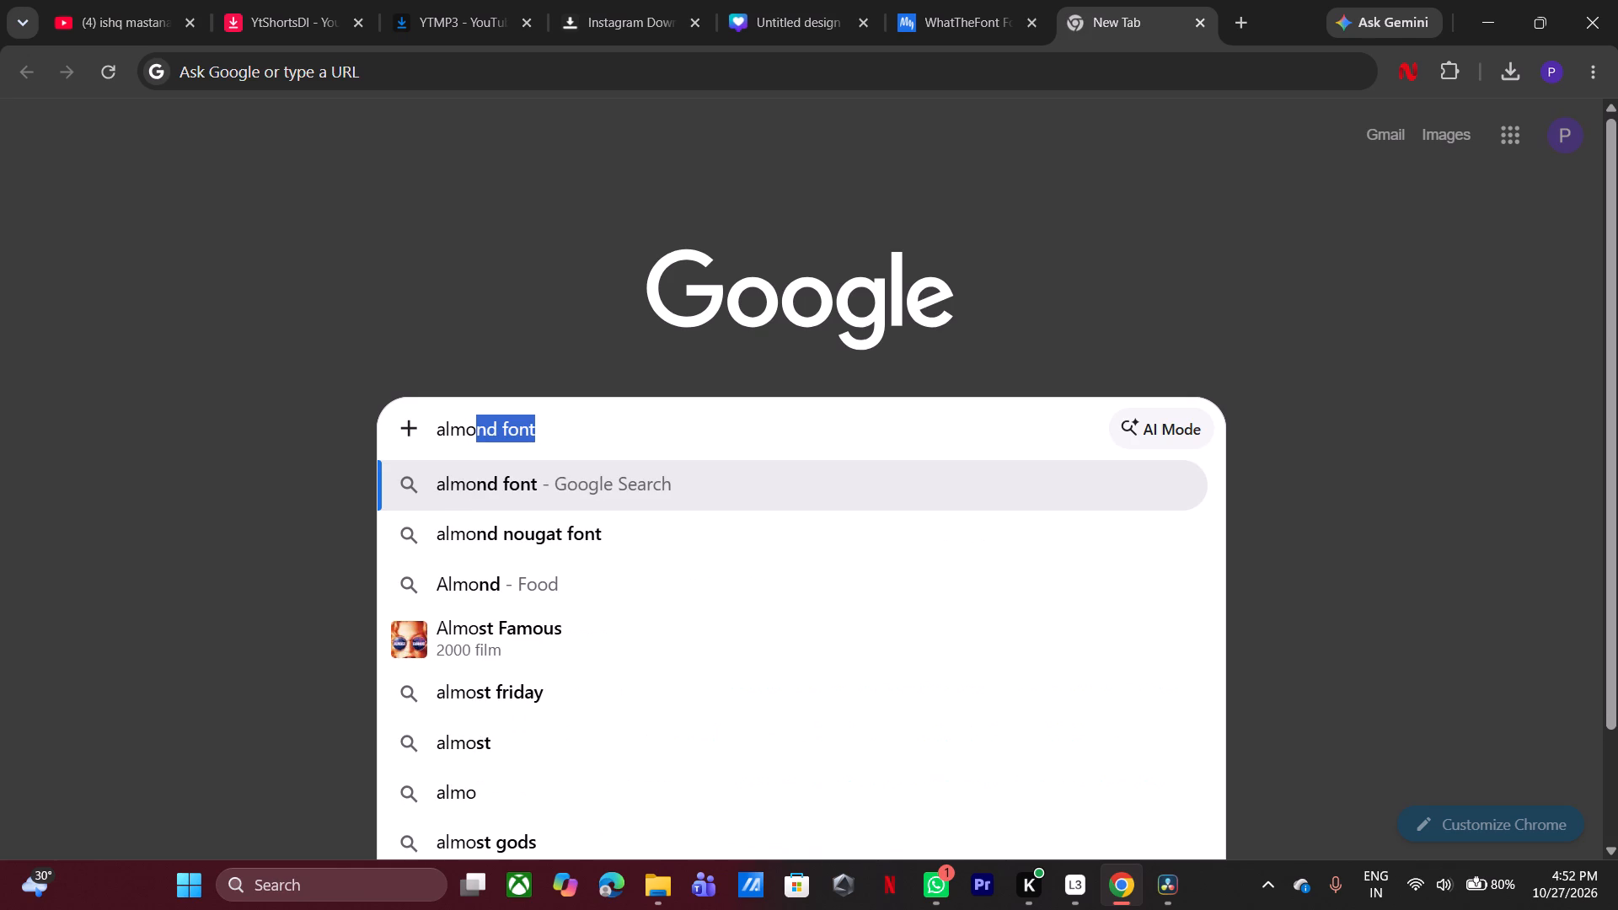
key("n")
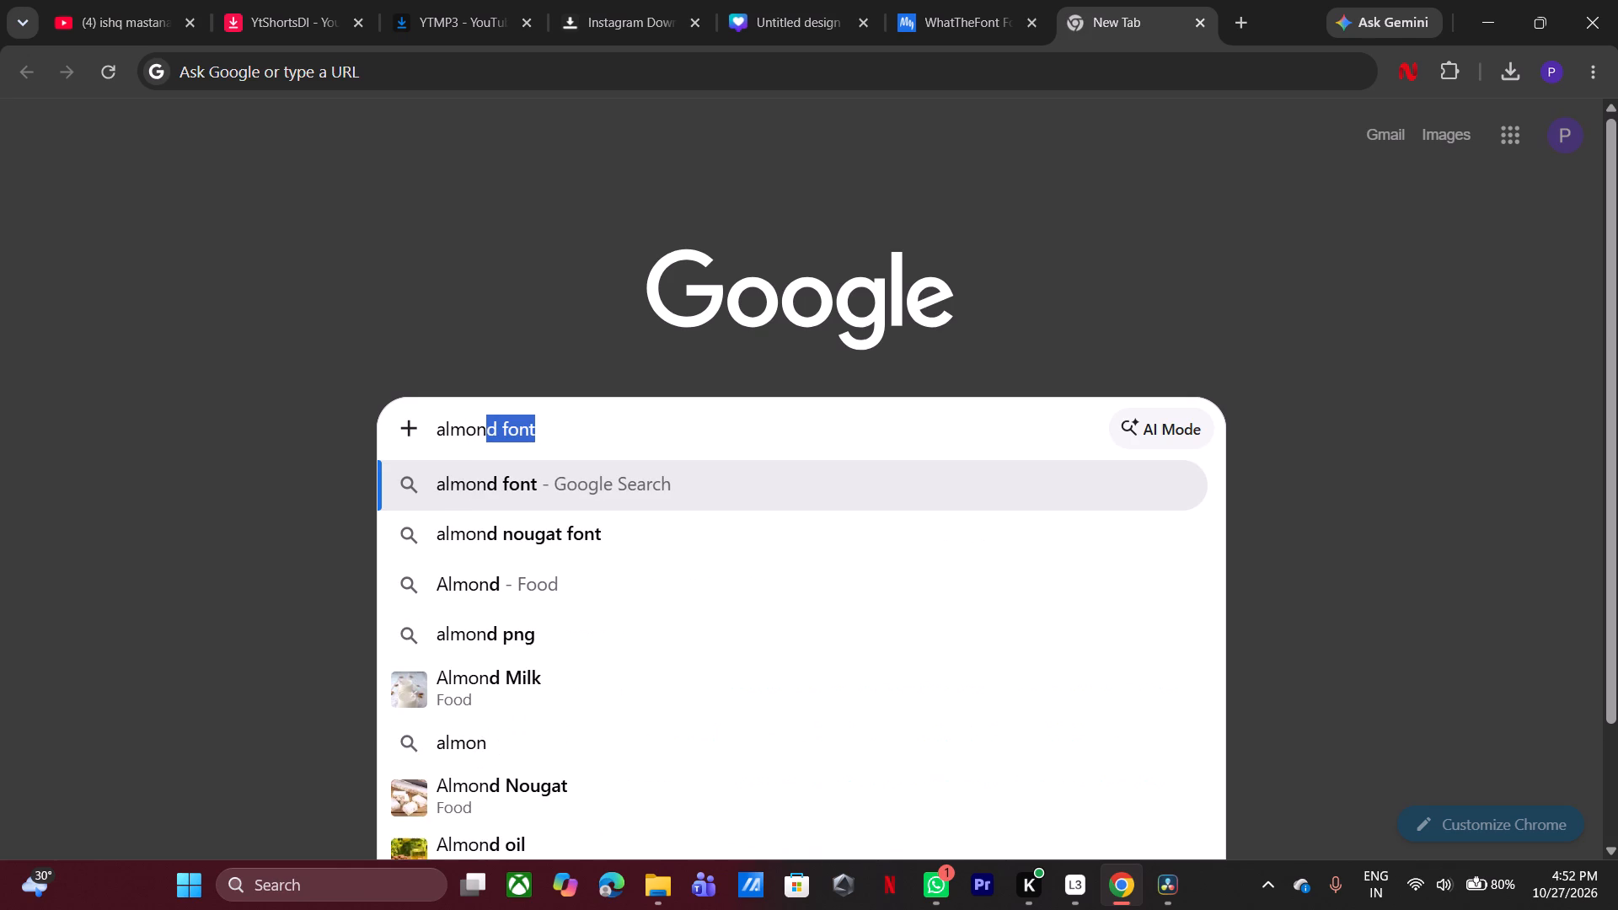
left_click(950, 0)
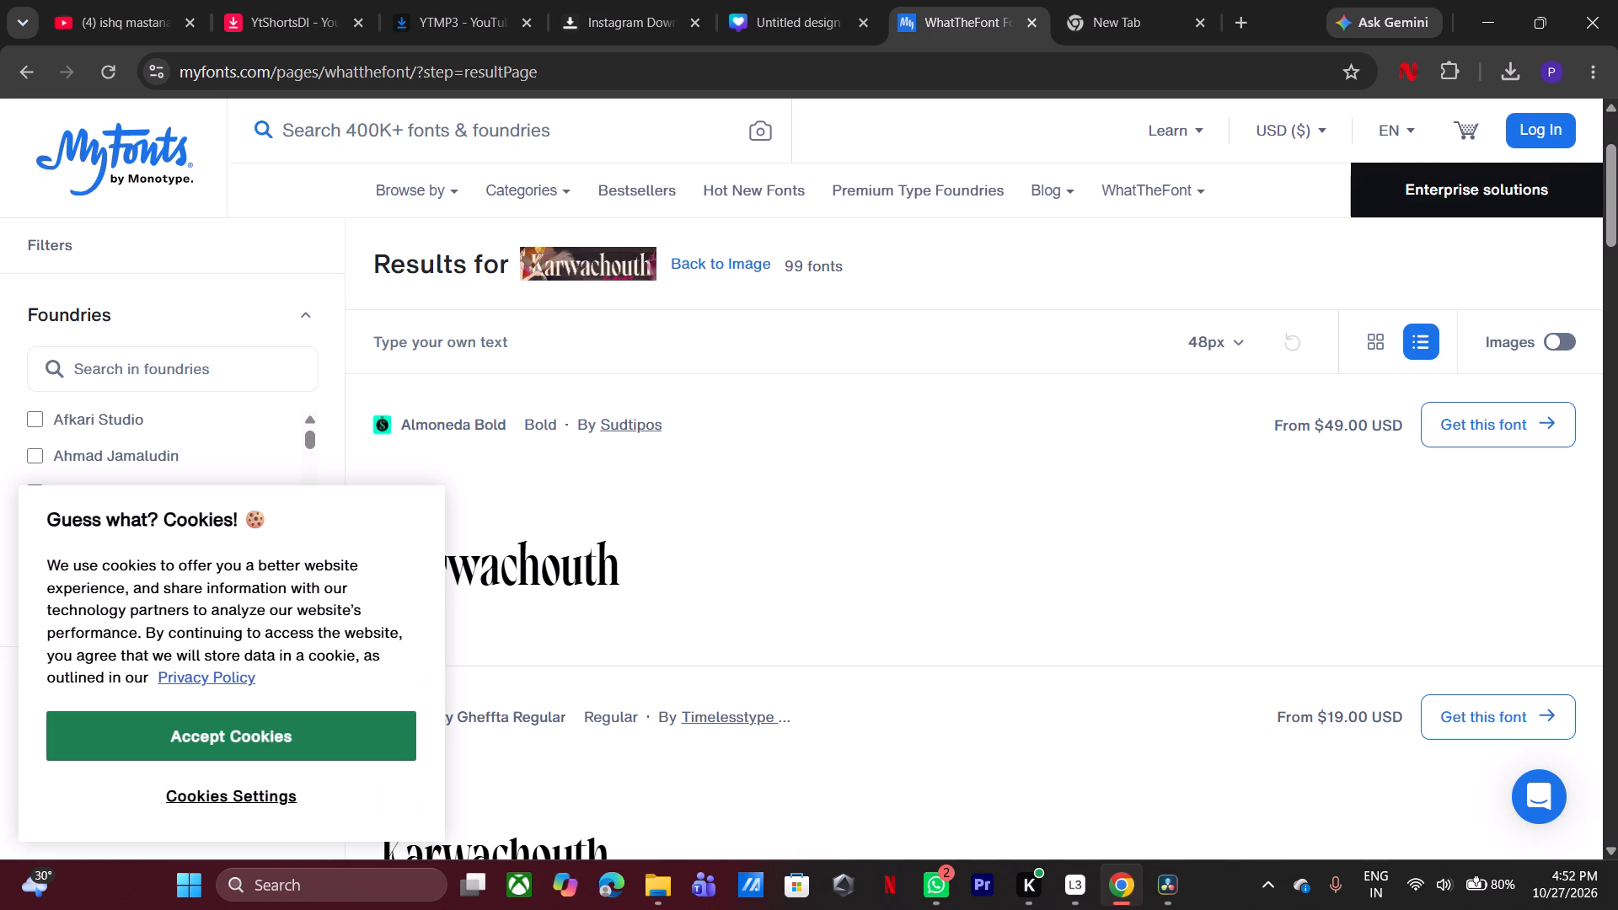
left_click(1140, 0)
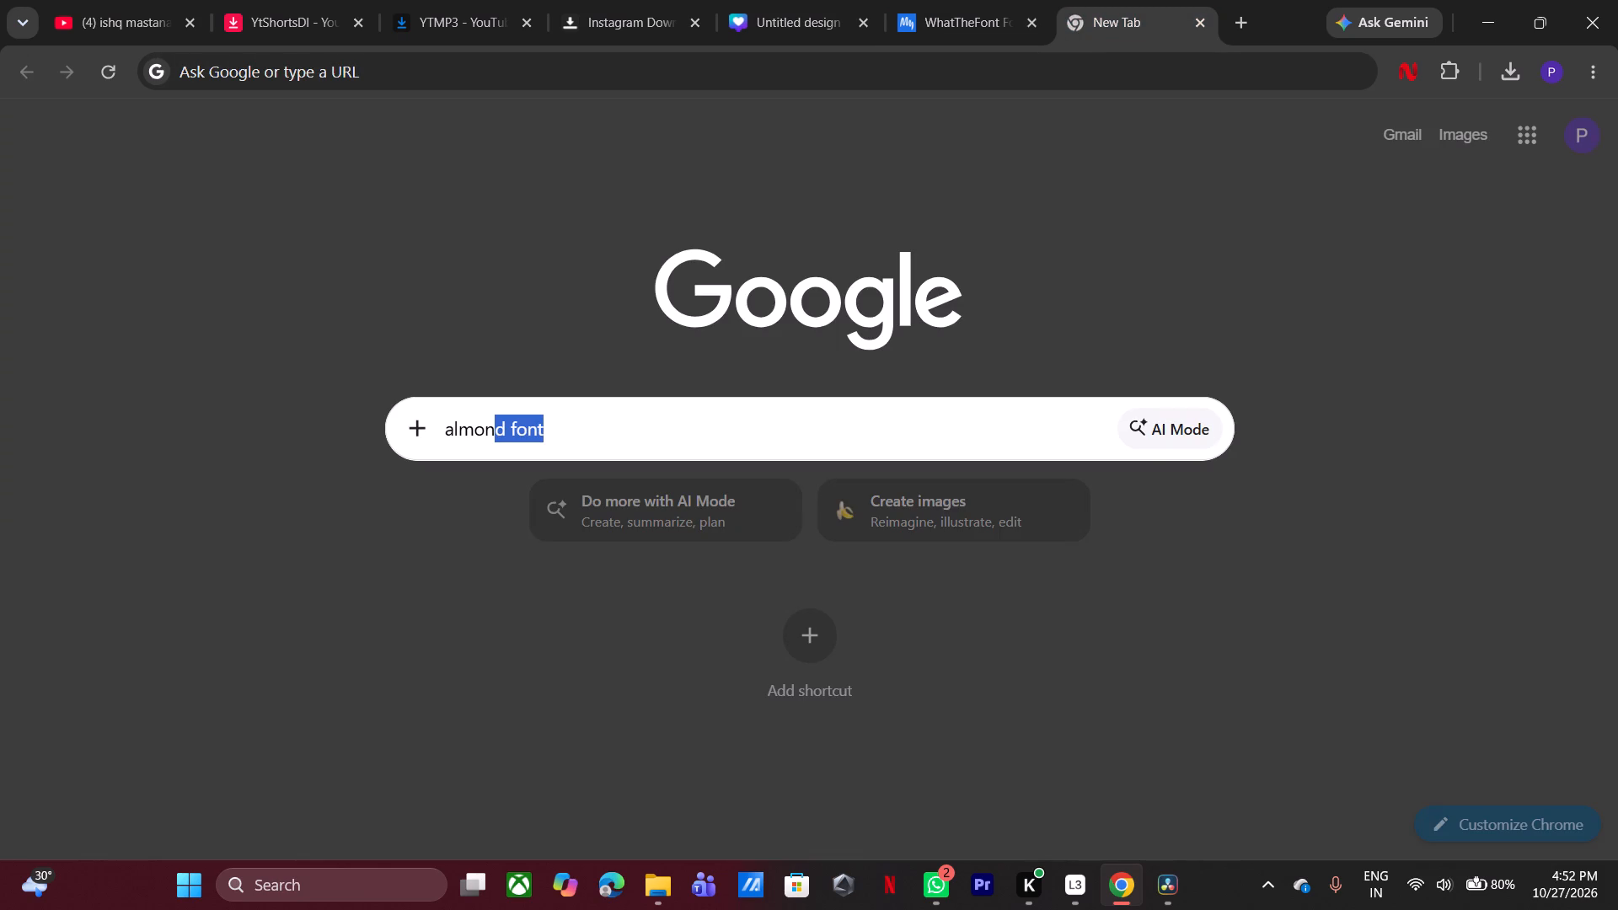
type("edx")
key("Left")
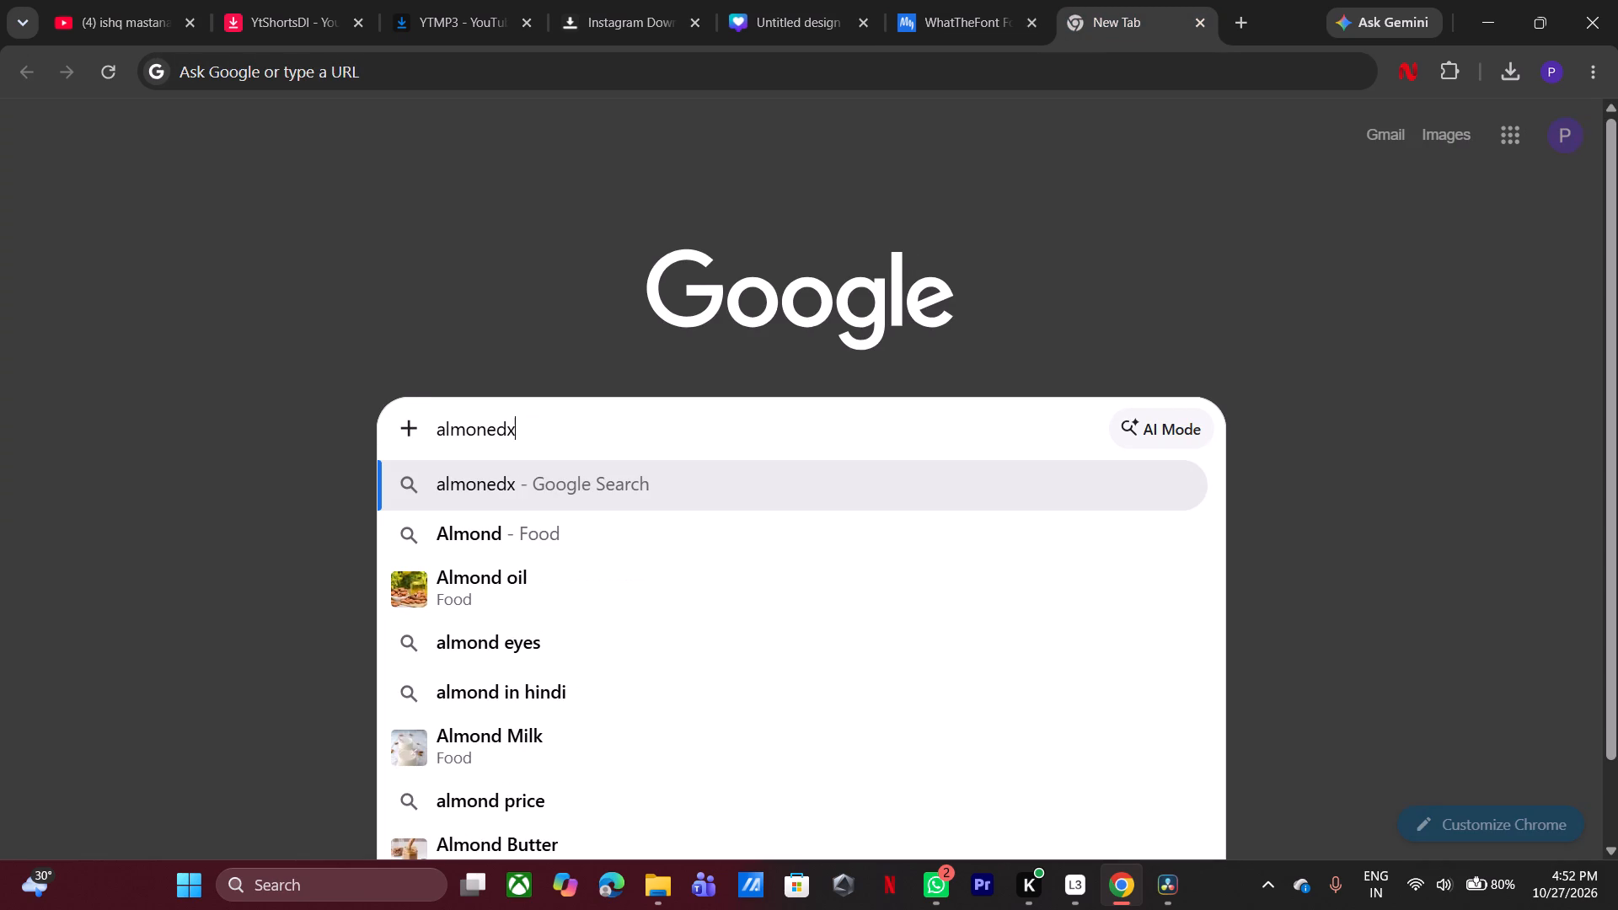
key("Delete")
key("a")
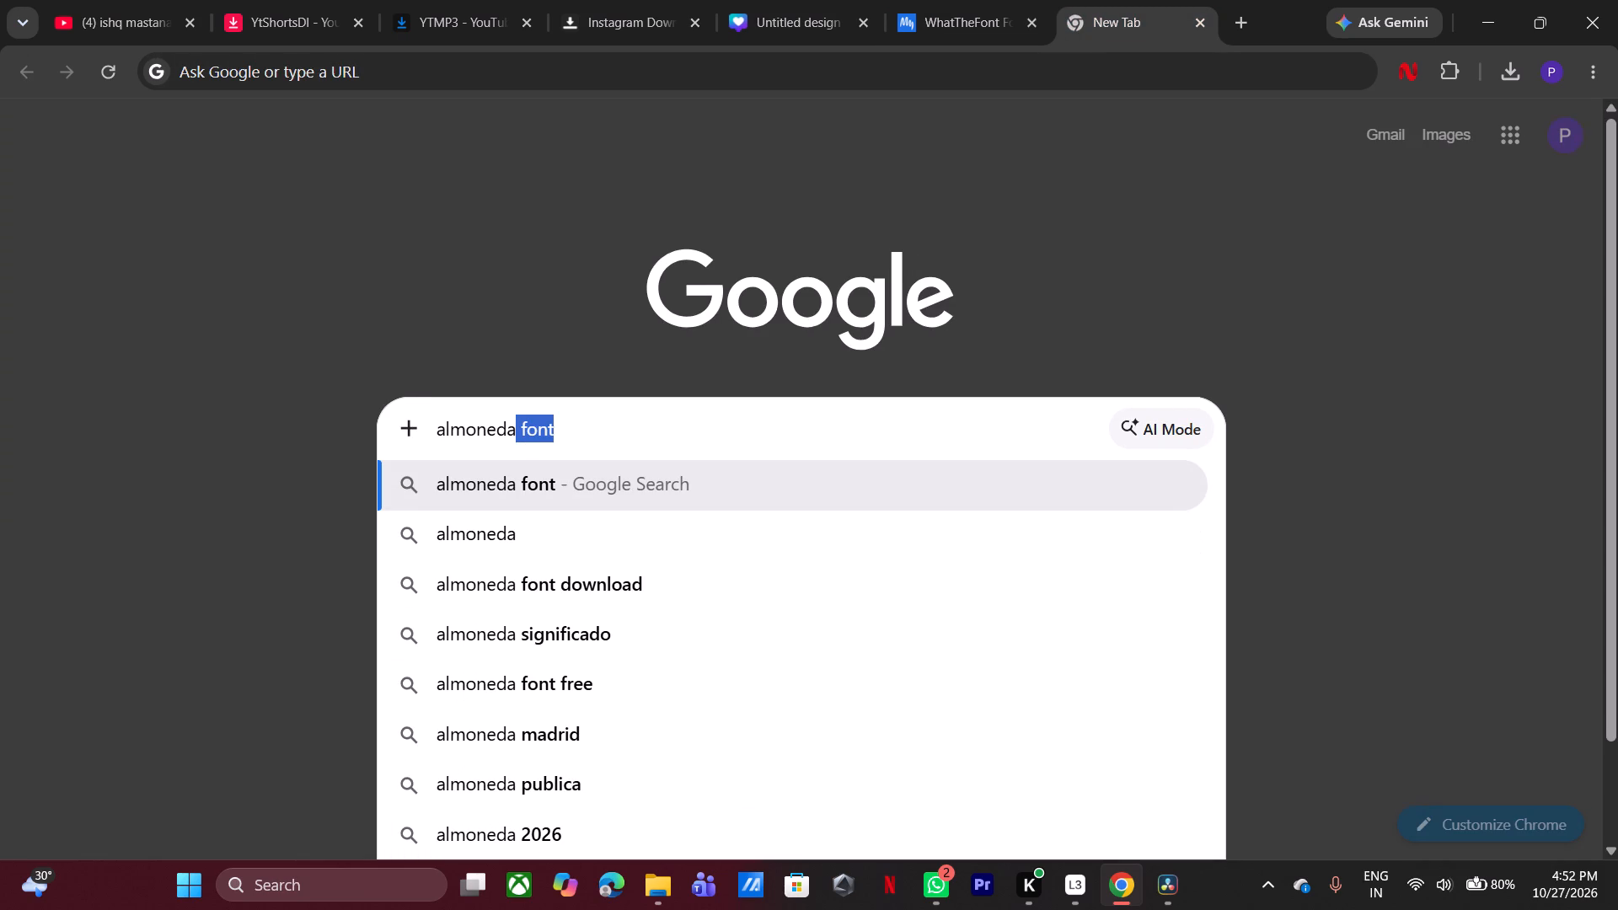
left_click(569, 580)
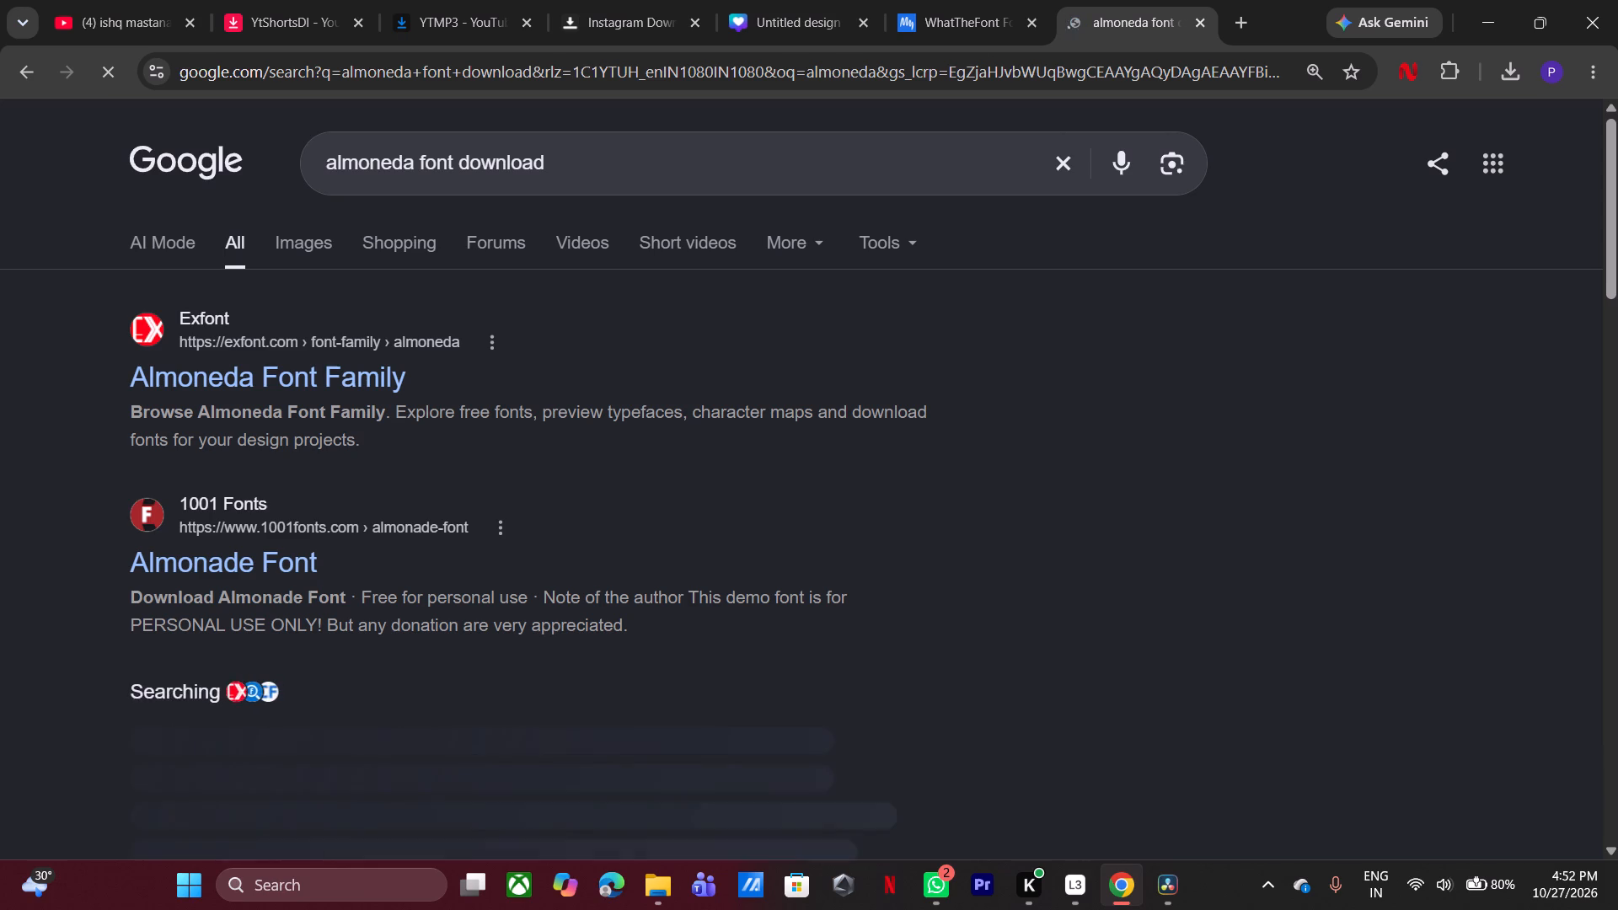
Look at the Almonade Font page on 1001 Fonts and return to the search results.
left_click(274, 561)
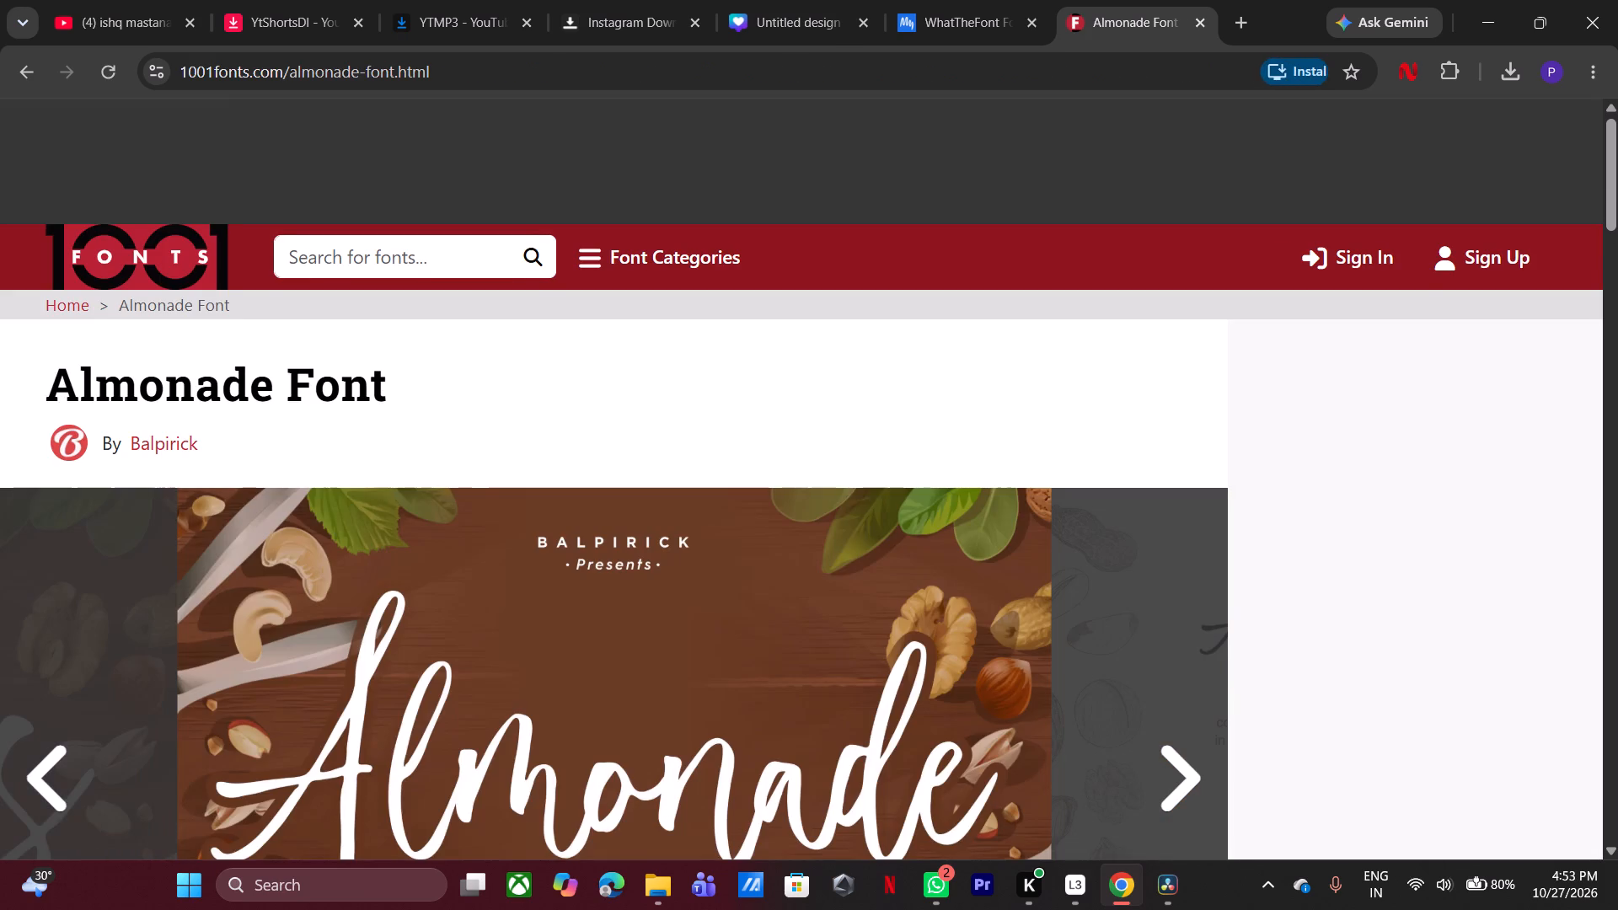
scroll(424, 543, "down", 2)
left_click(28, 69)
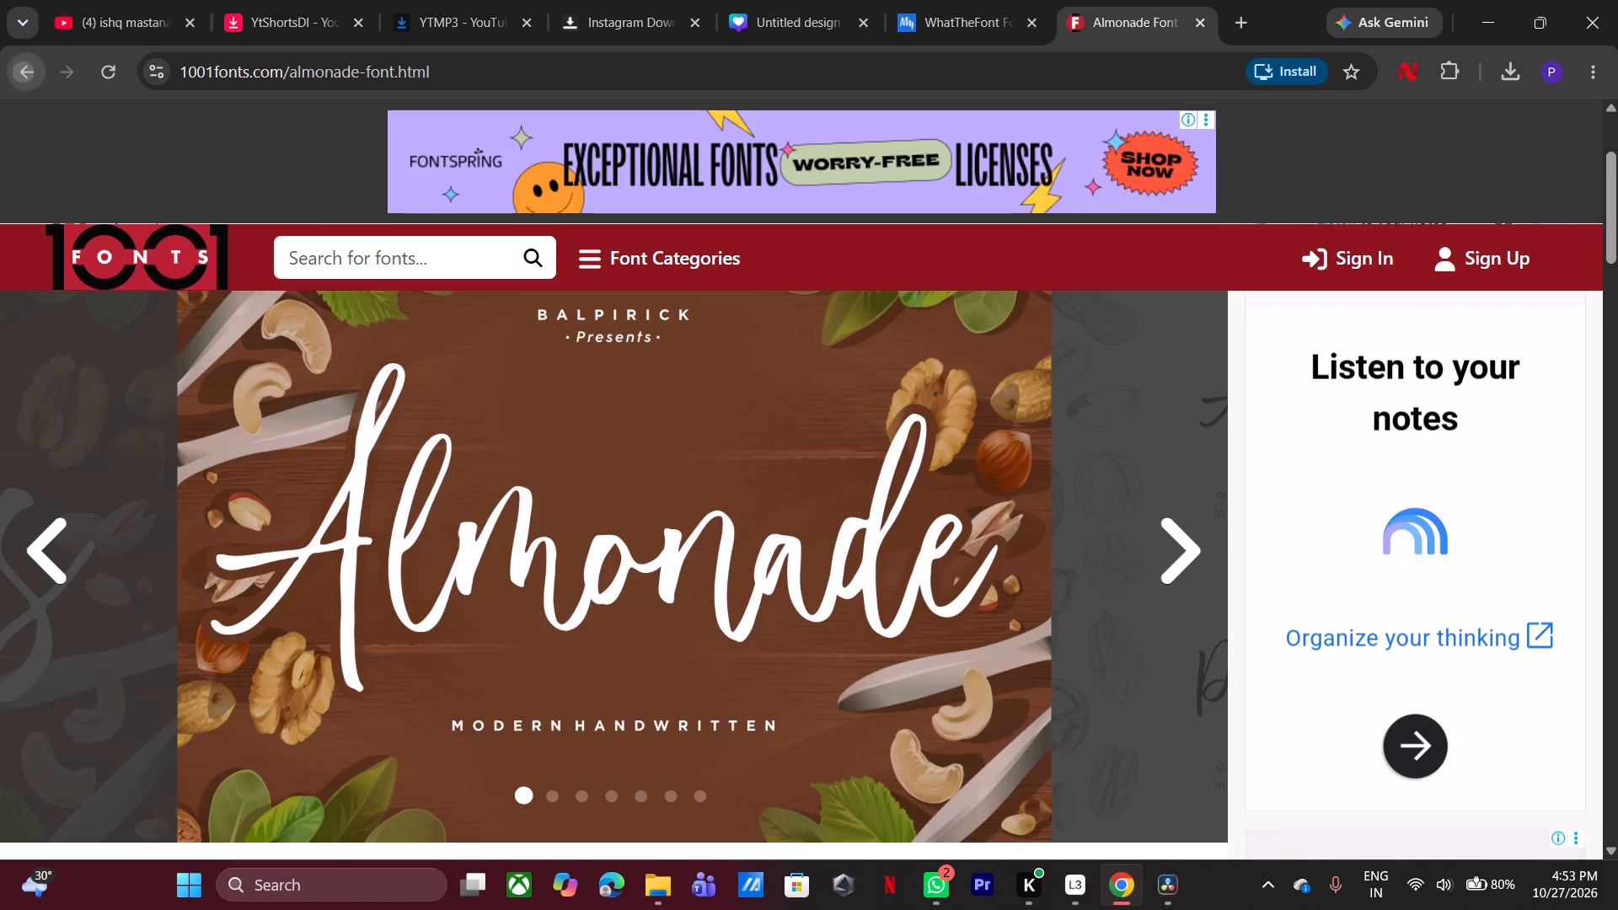
Open Exfont's Almoneda Font Family page and download the Almoneda Bold font.
left_click(288, 391)
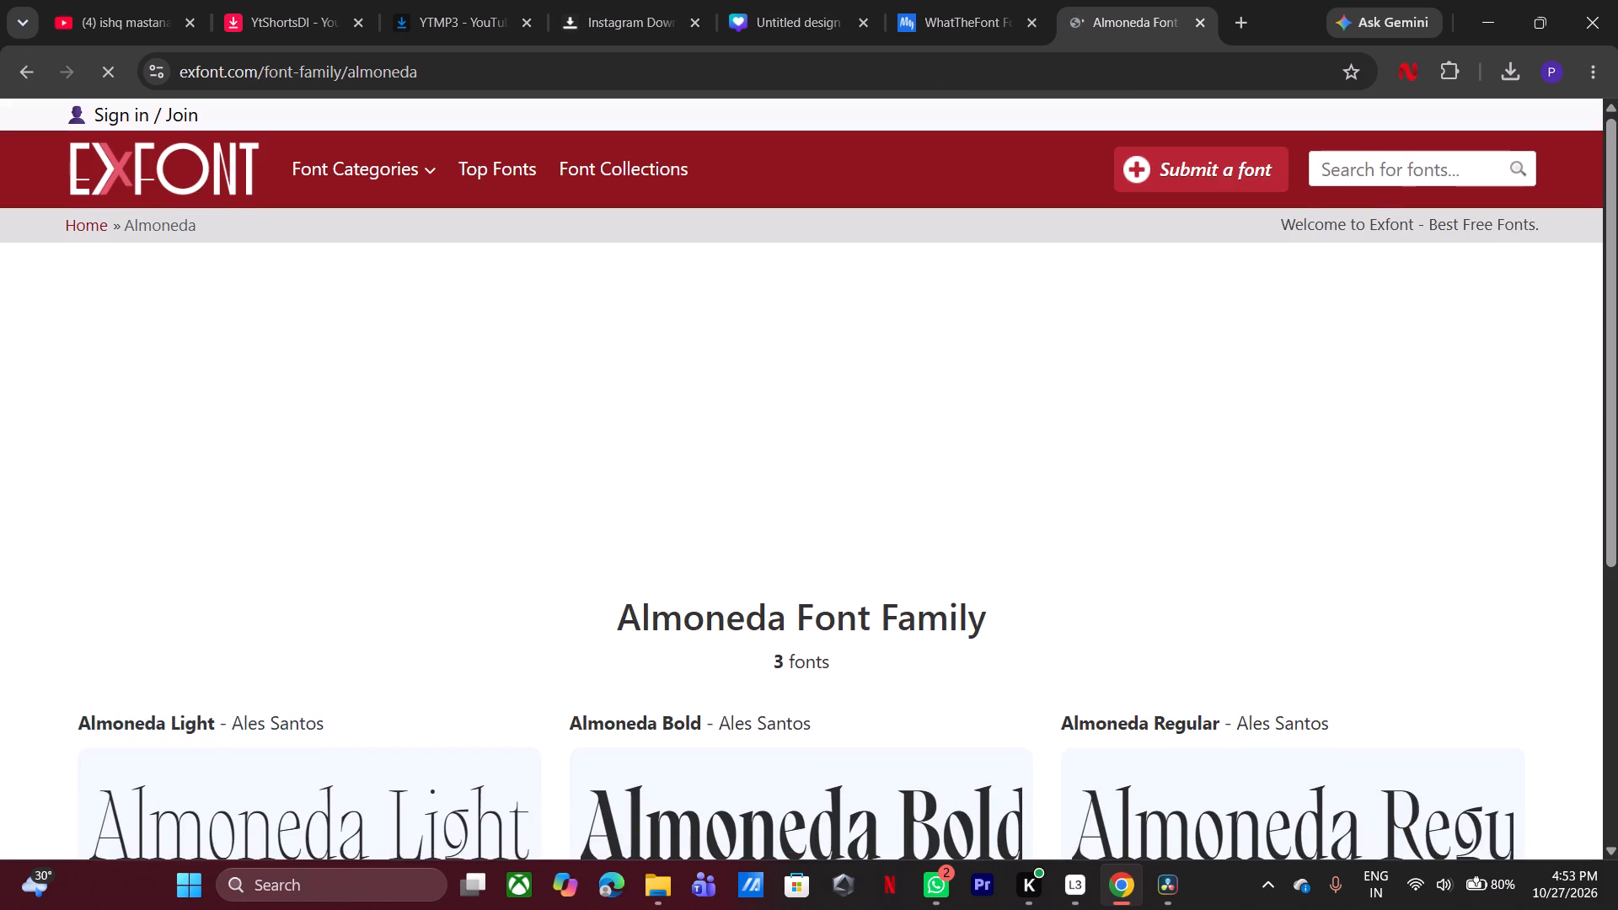
scroll(456, 440, "down", 3)
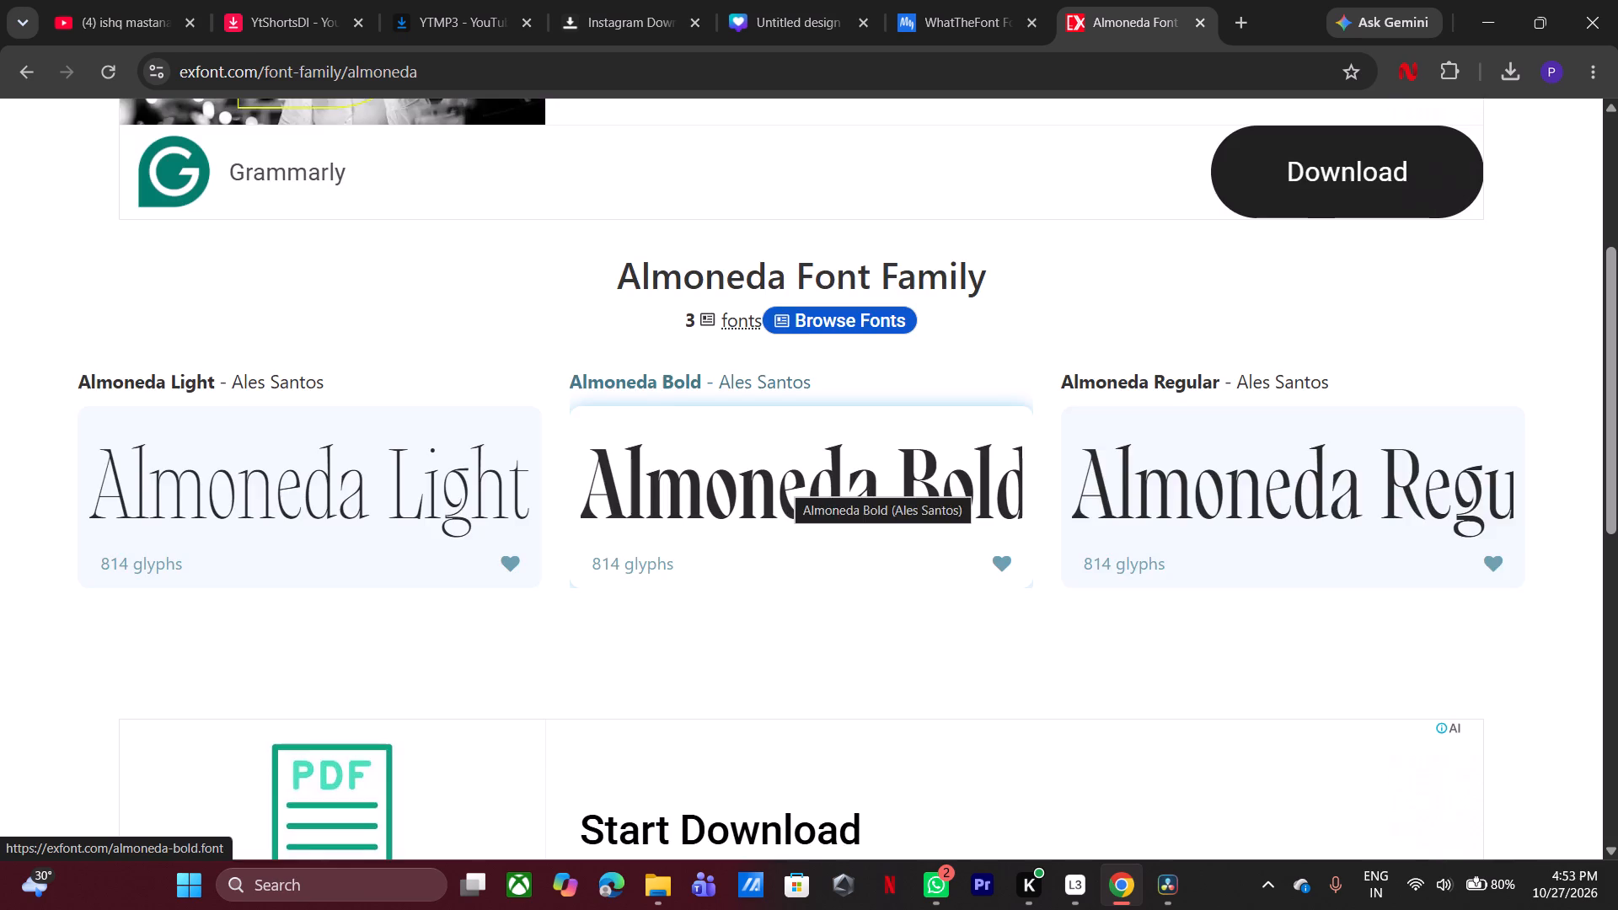
left_click(784, 479)
left_click(929, 329)
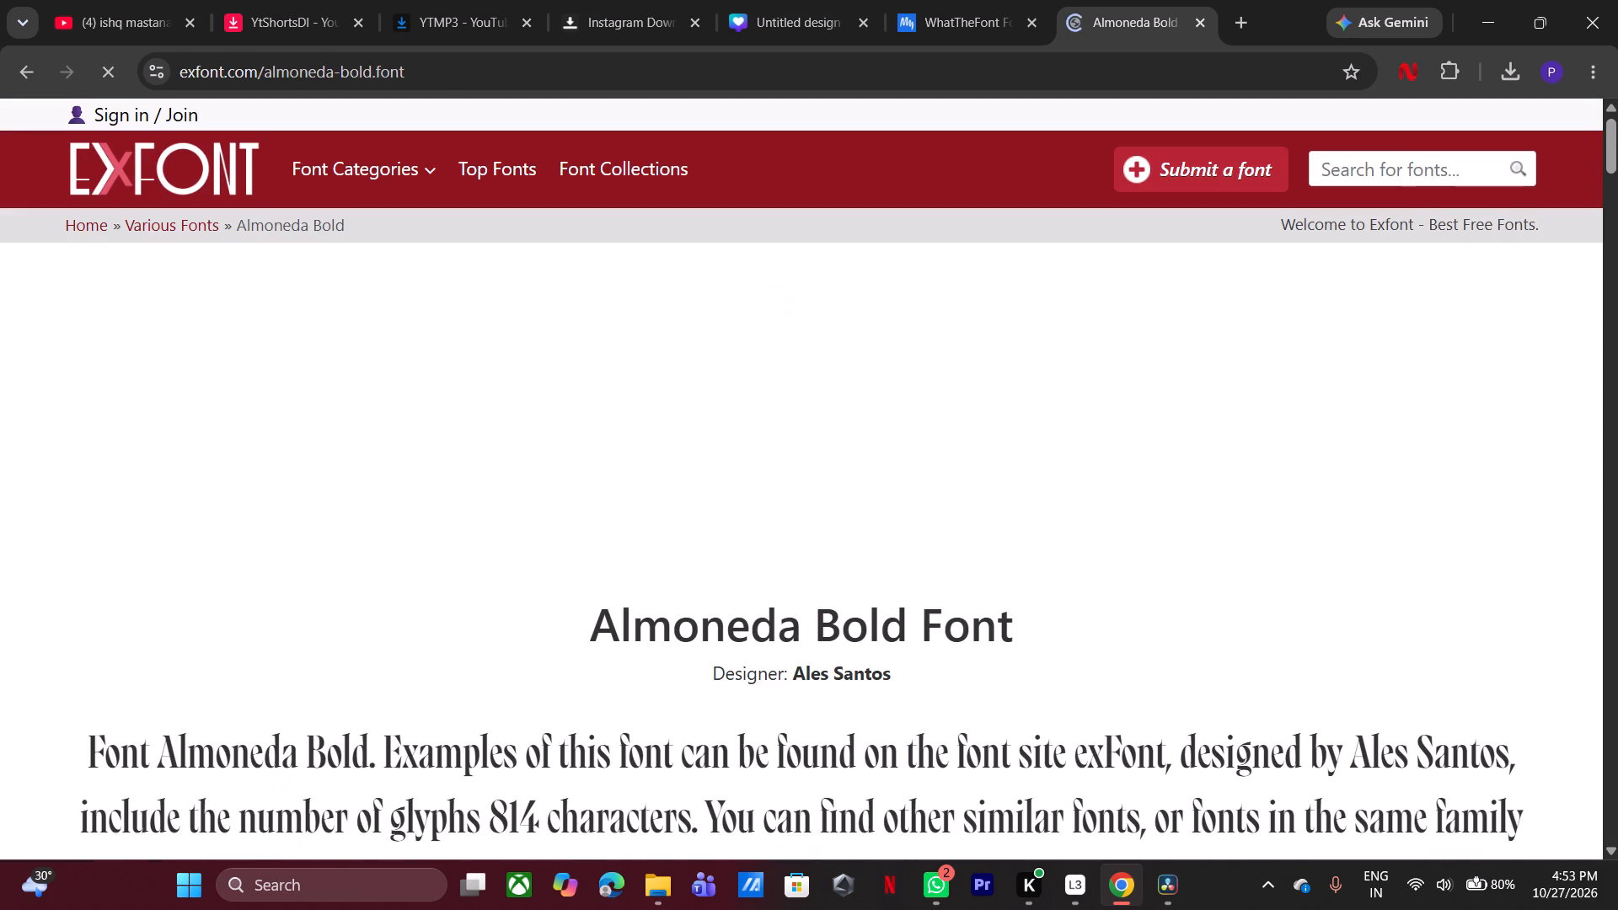
scroll(924, 335, "down", 5)
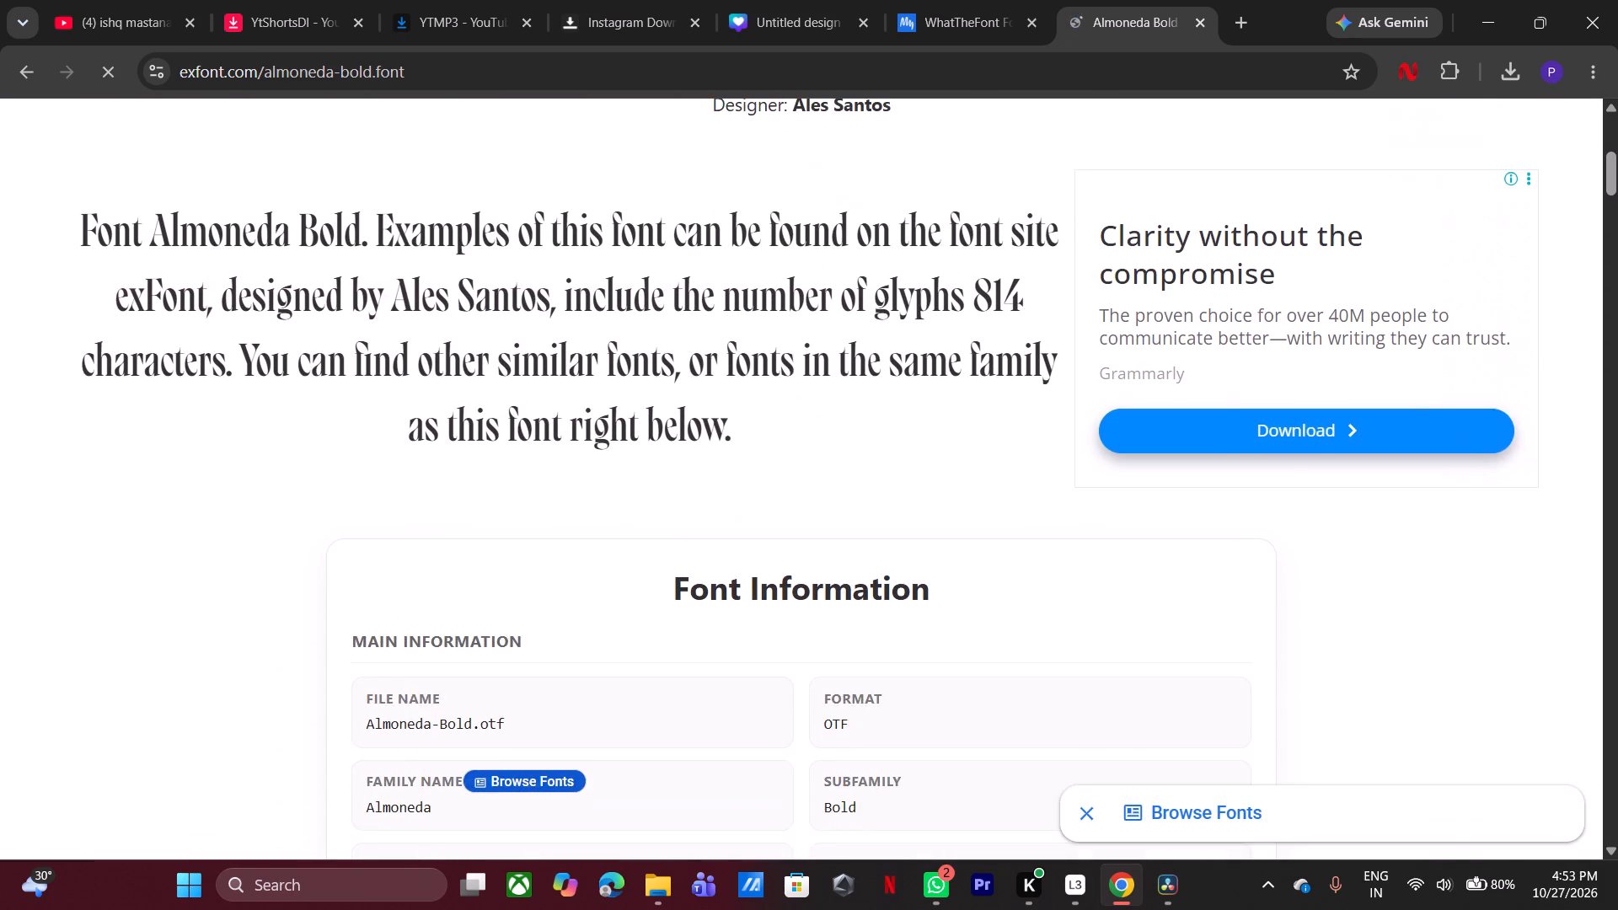
scroll(924, 335, "down", 6)
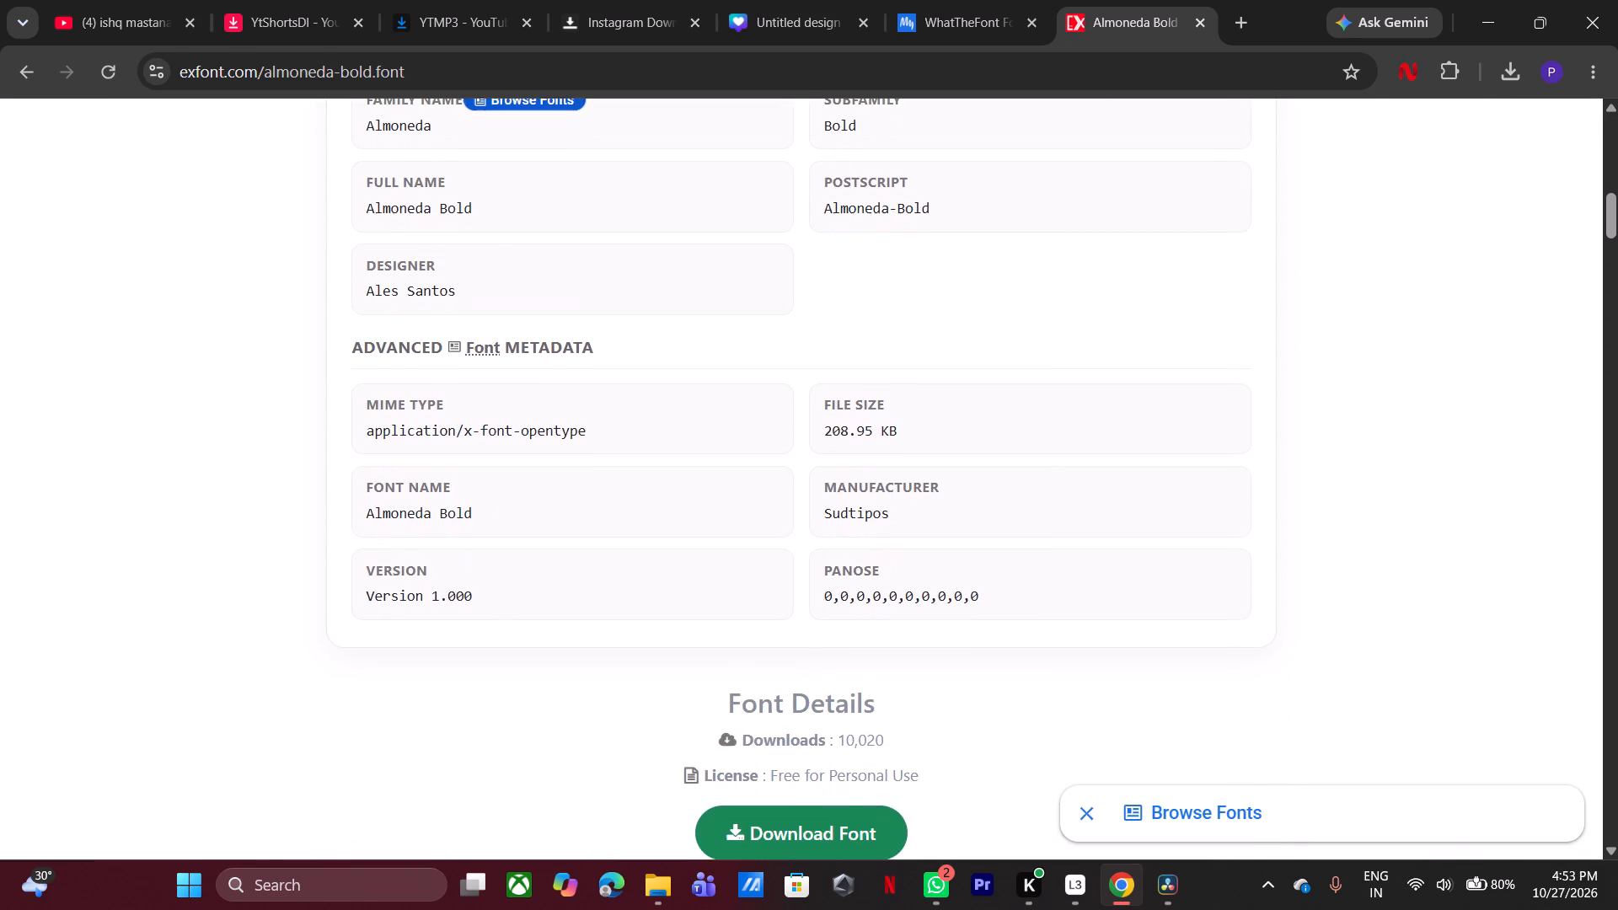
scroll(924, 335, "down", 1)
left_click(819, 709)
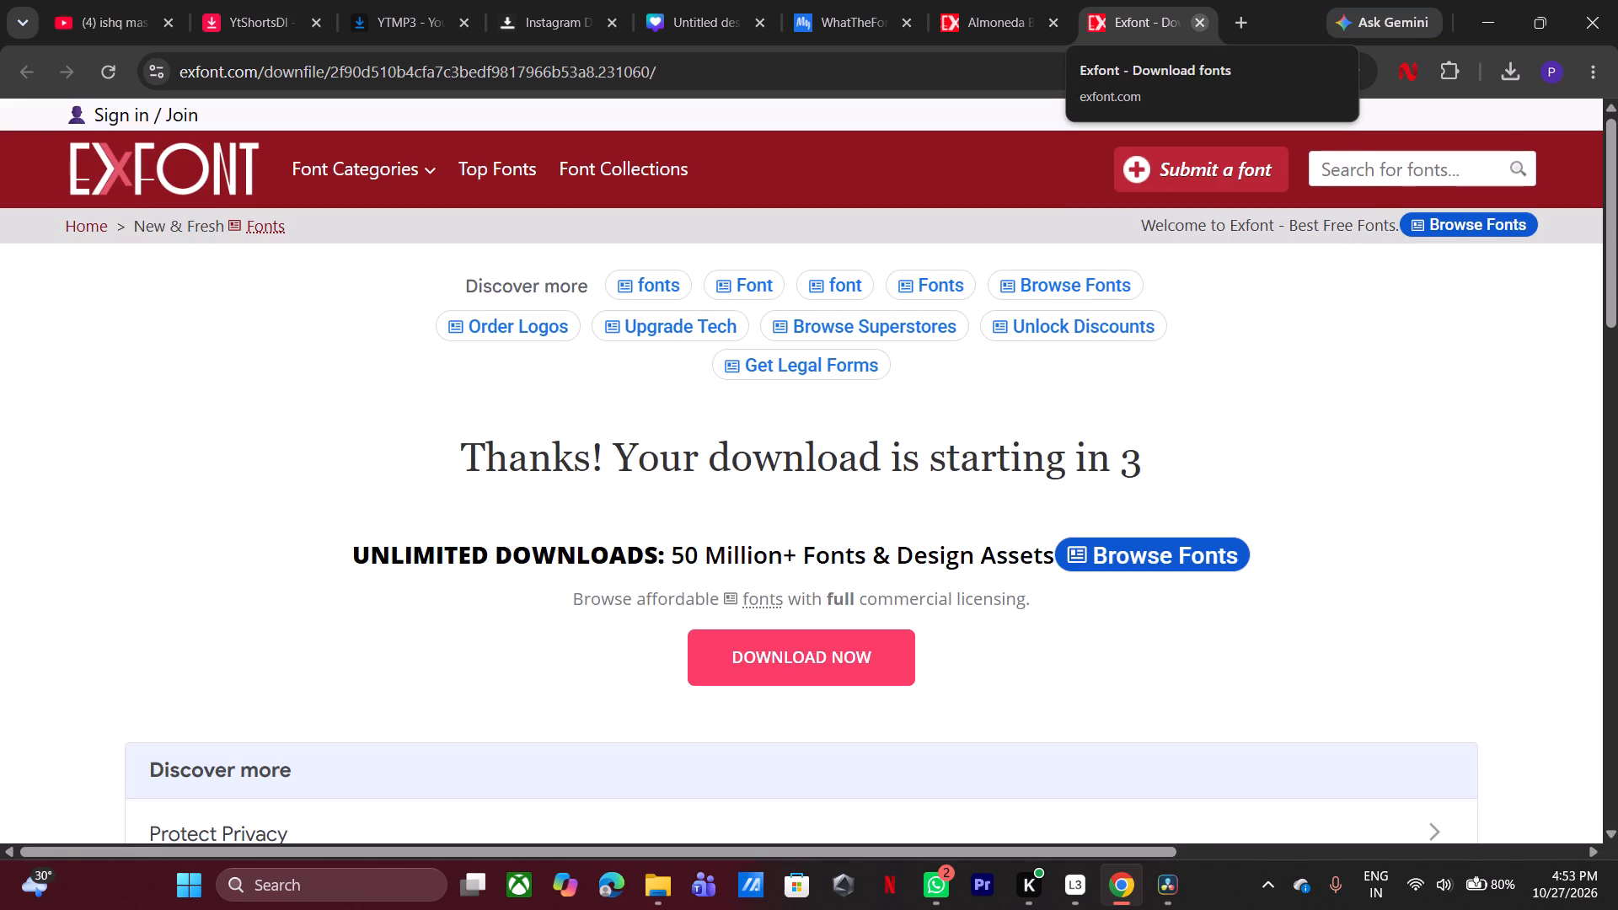
Identify the font of the pink Outfit Inspo subtitle in WhatTheFont by cropping the selection to that text, and review the matches.
left_click(875, 6)
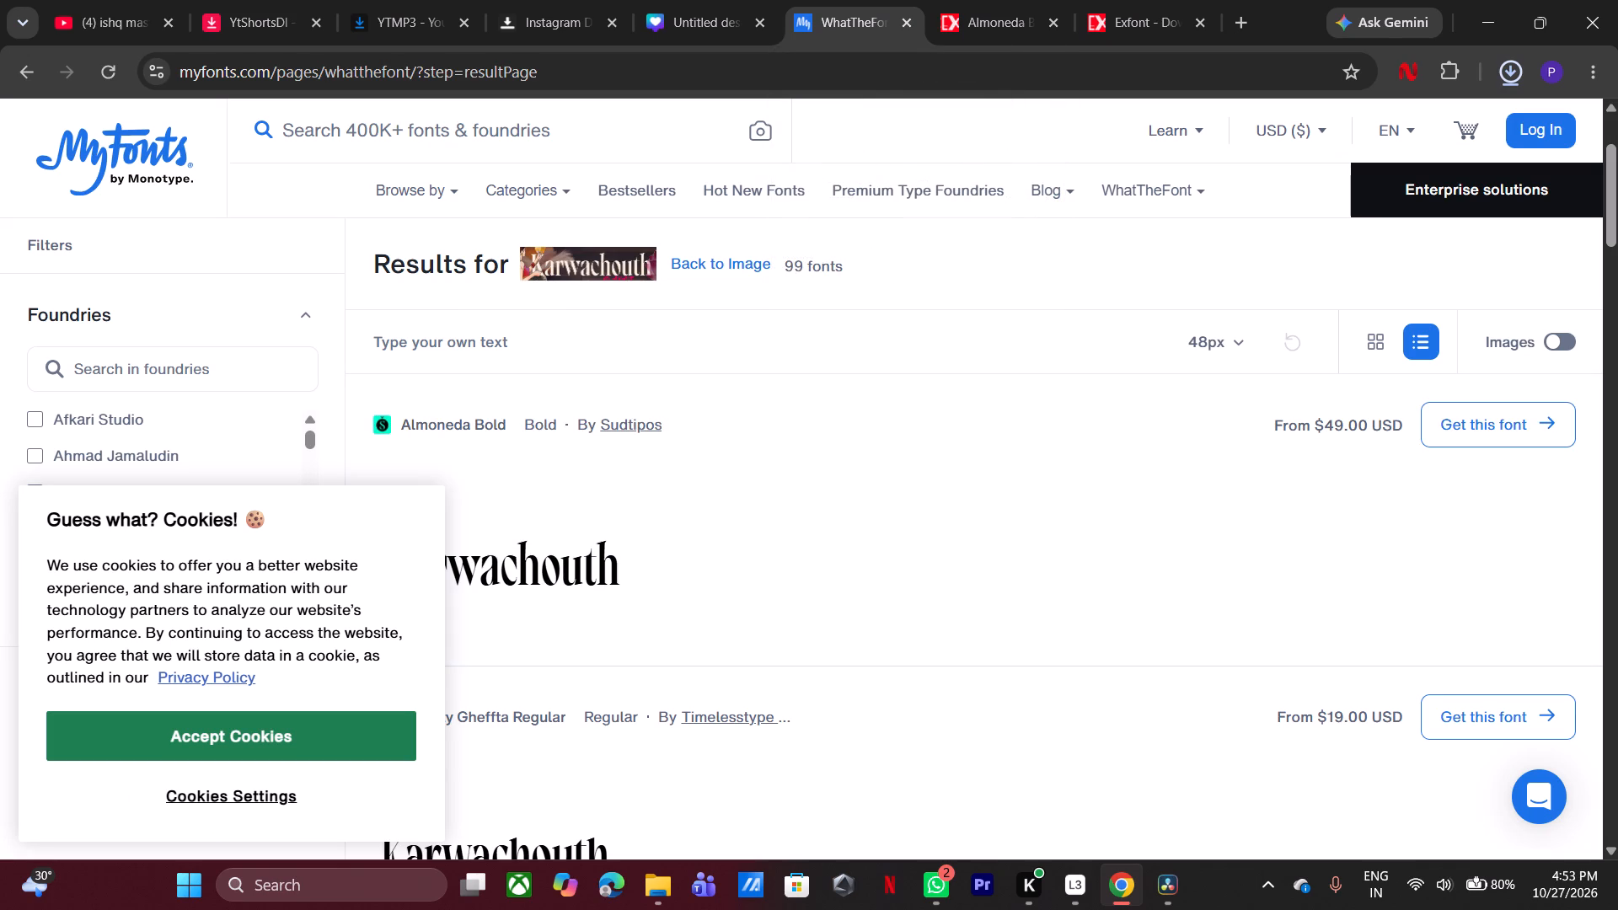
left_click(712, 260)
left_click_drag(996, 483, 1005, 523)
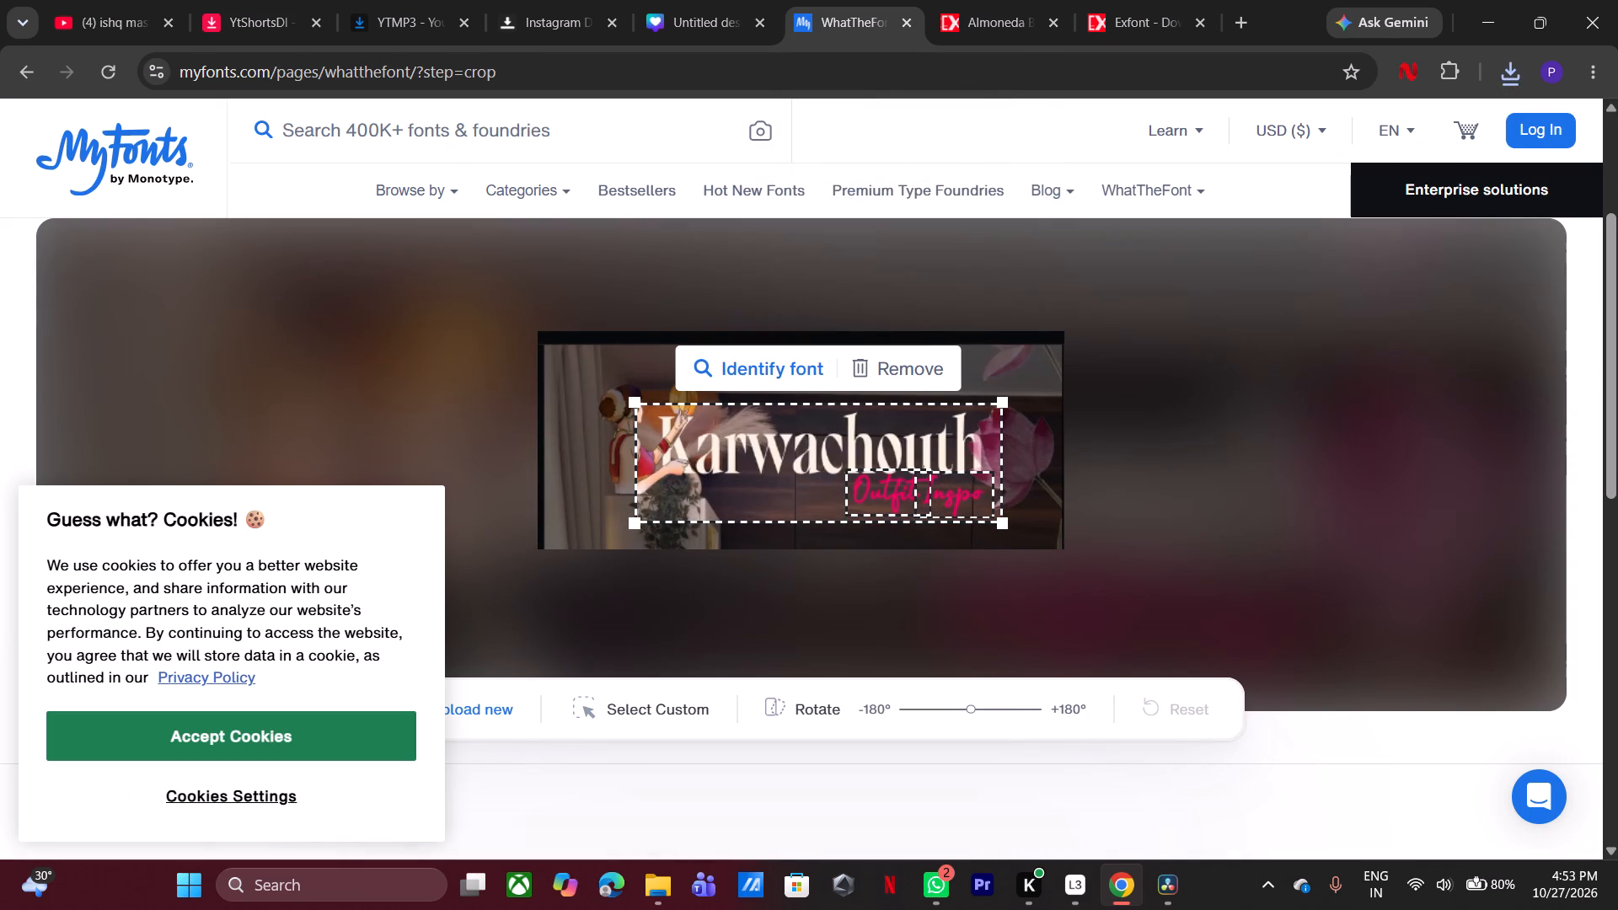
left_click_drag(631, 403, 817, 466)
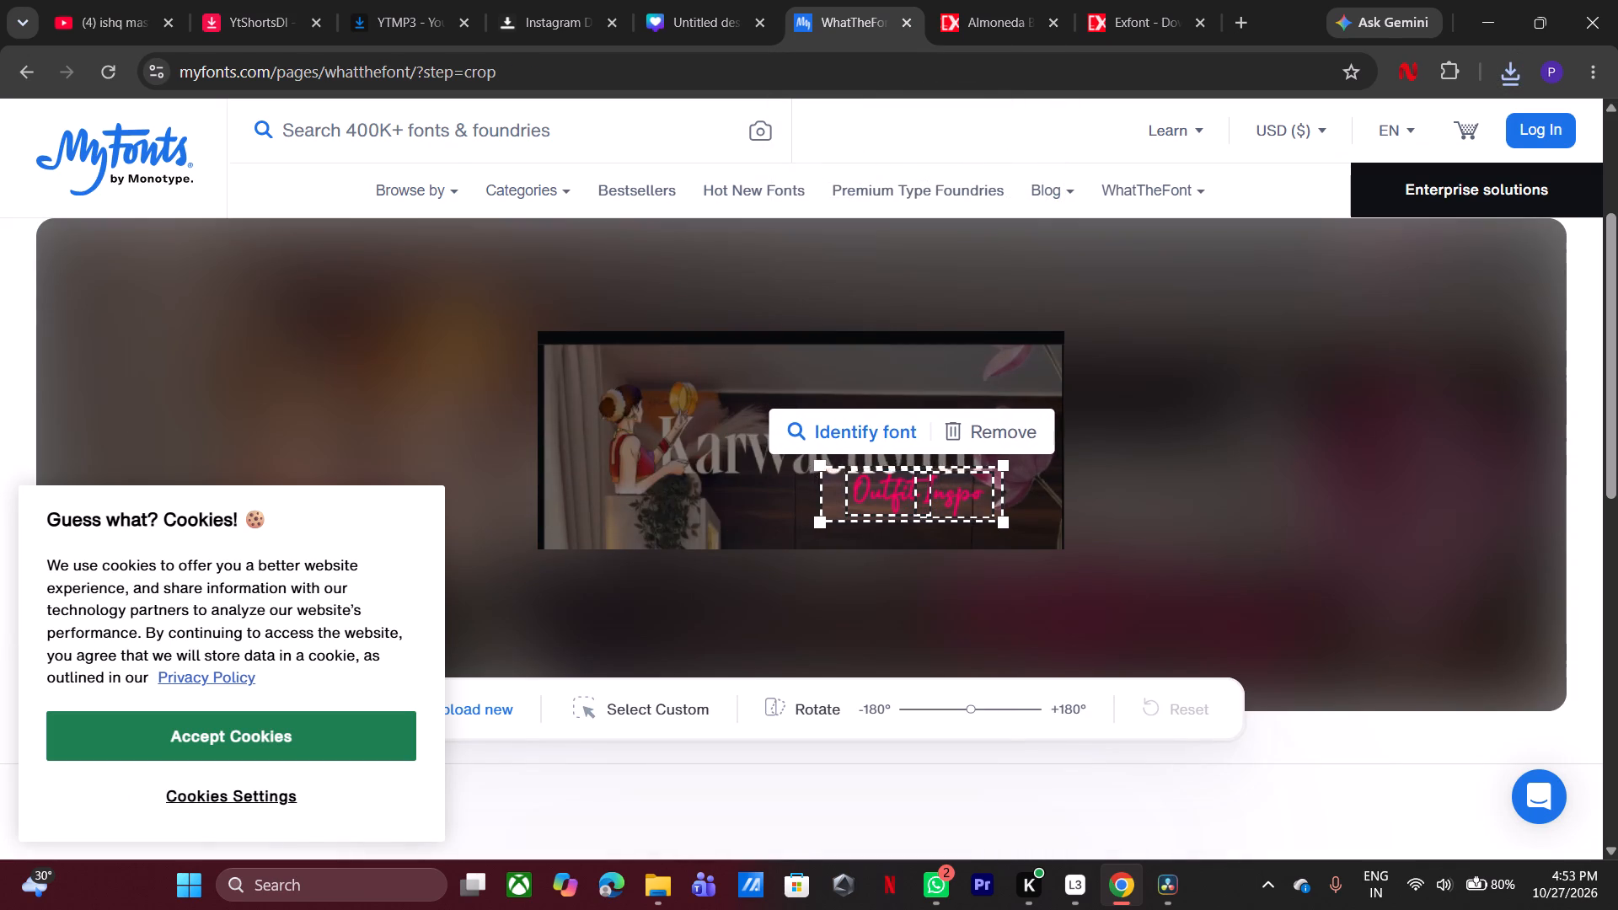
left_click_drag(817, 466, 822, 468)
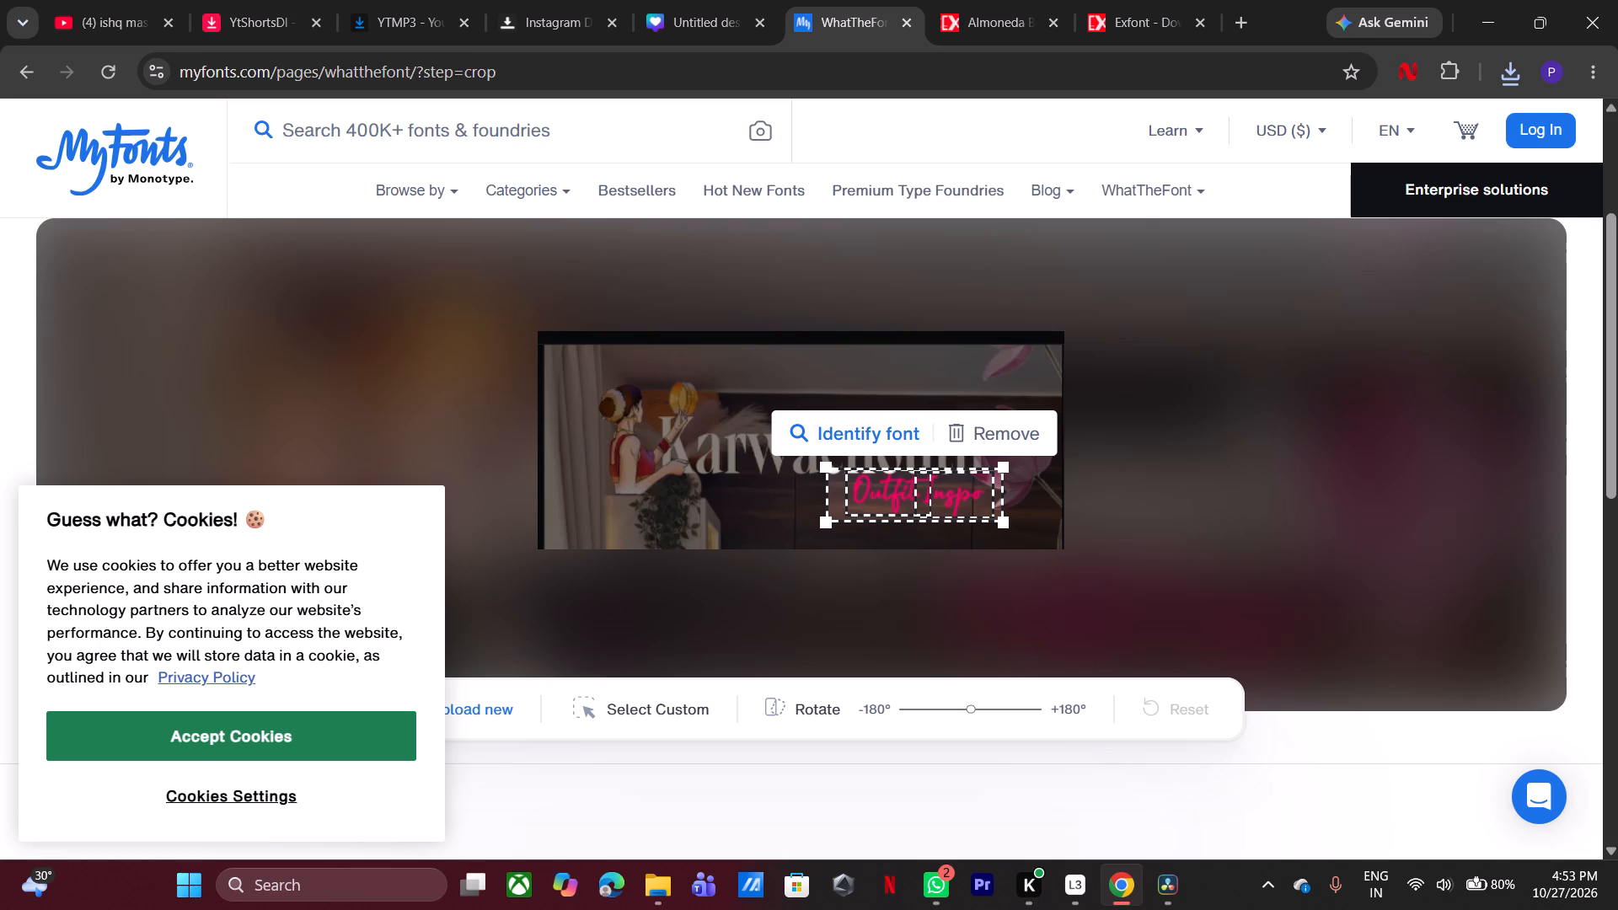
left_click(873, 435)
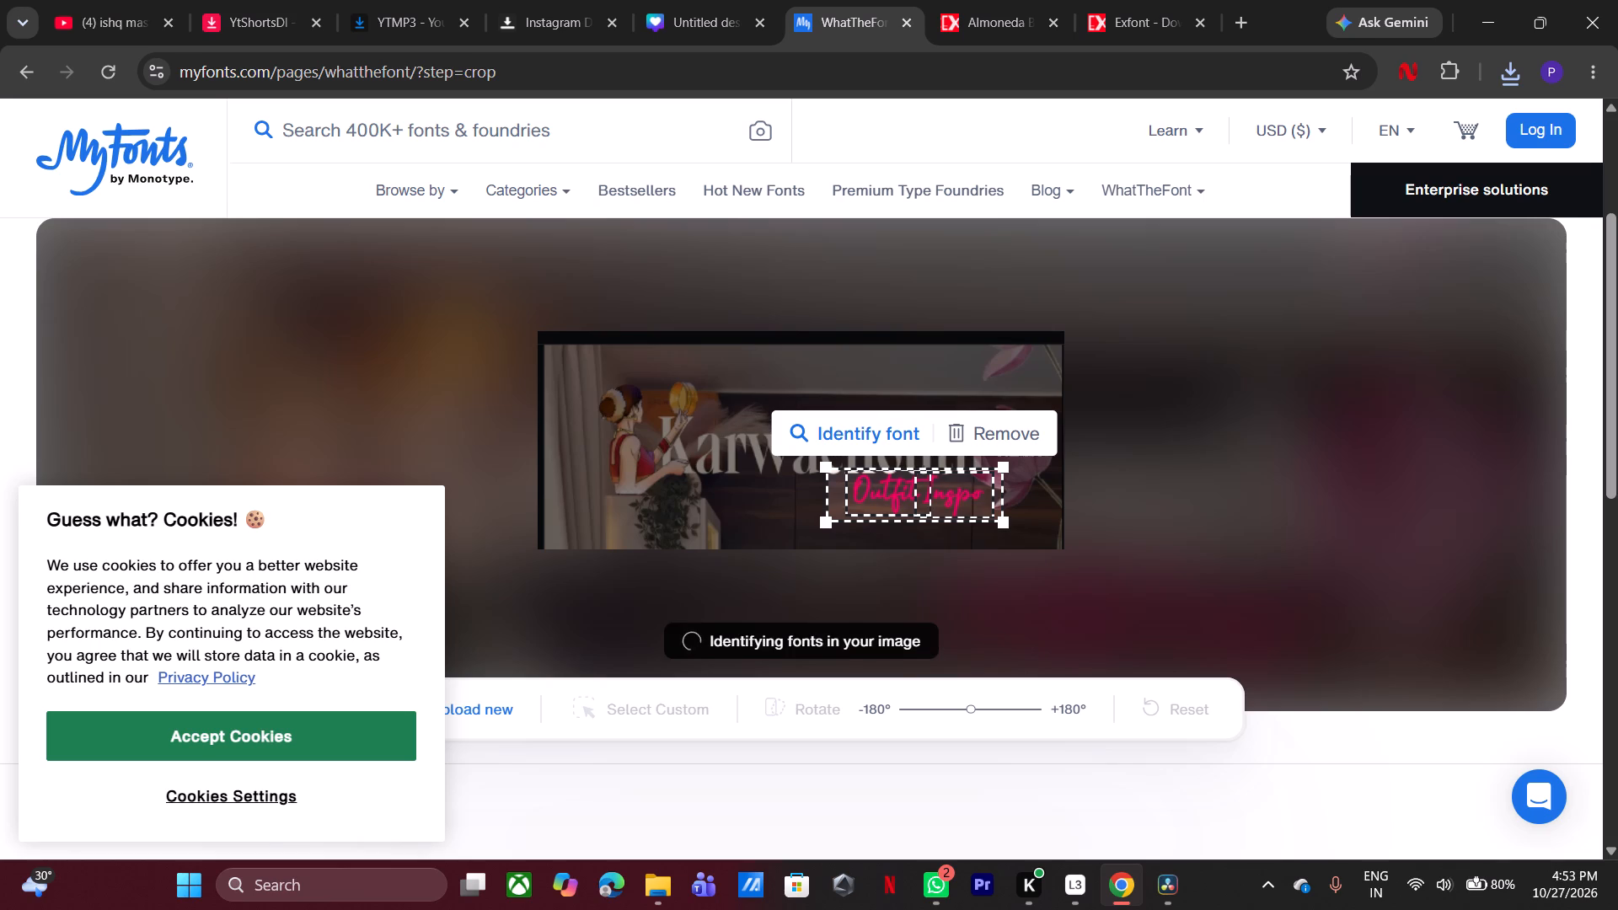
left_click_drag(923, 495, 913, 495)
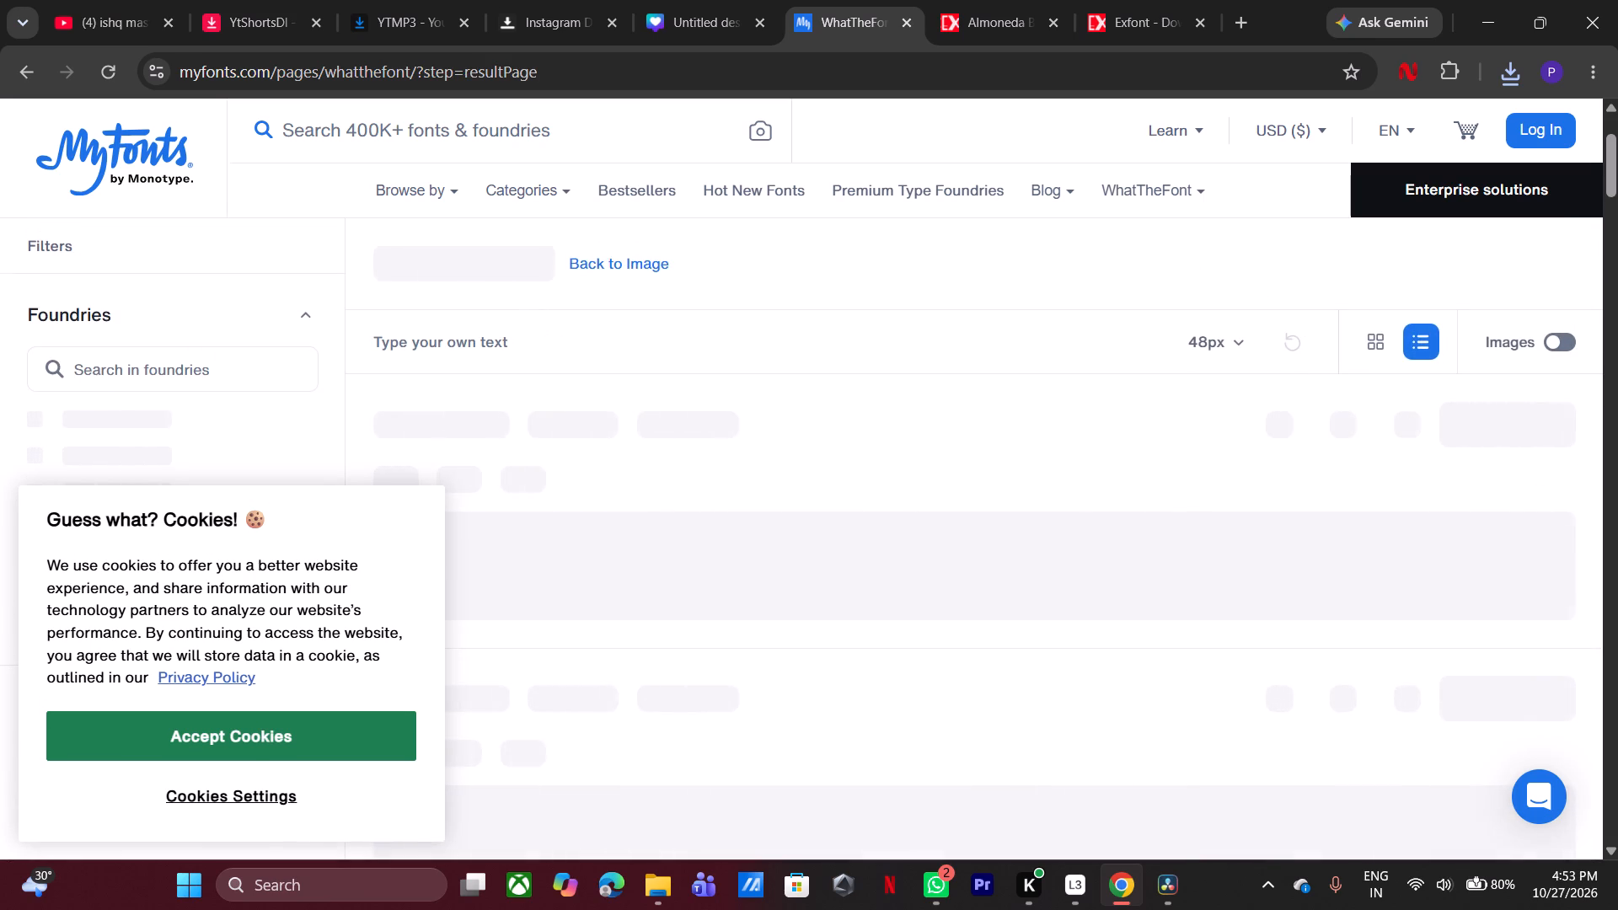
scroll(651, 464, "down", 1)
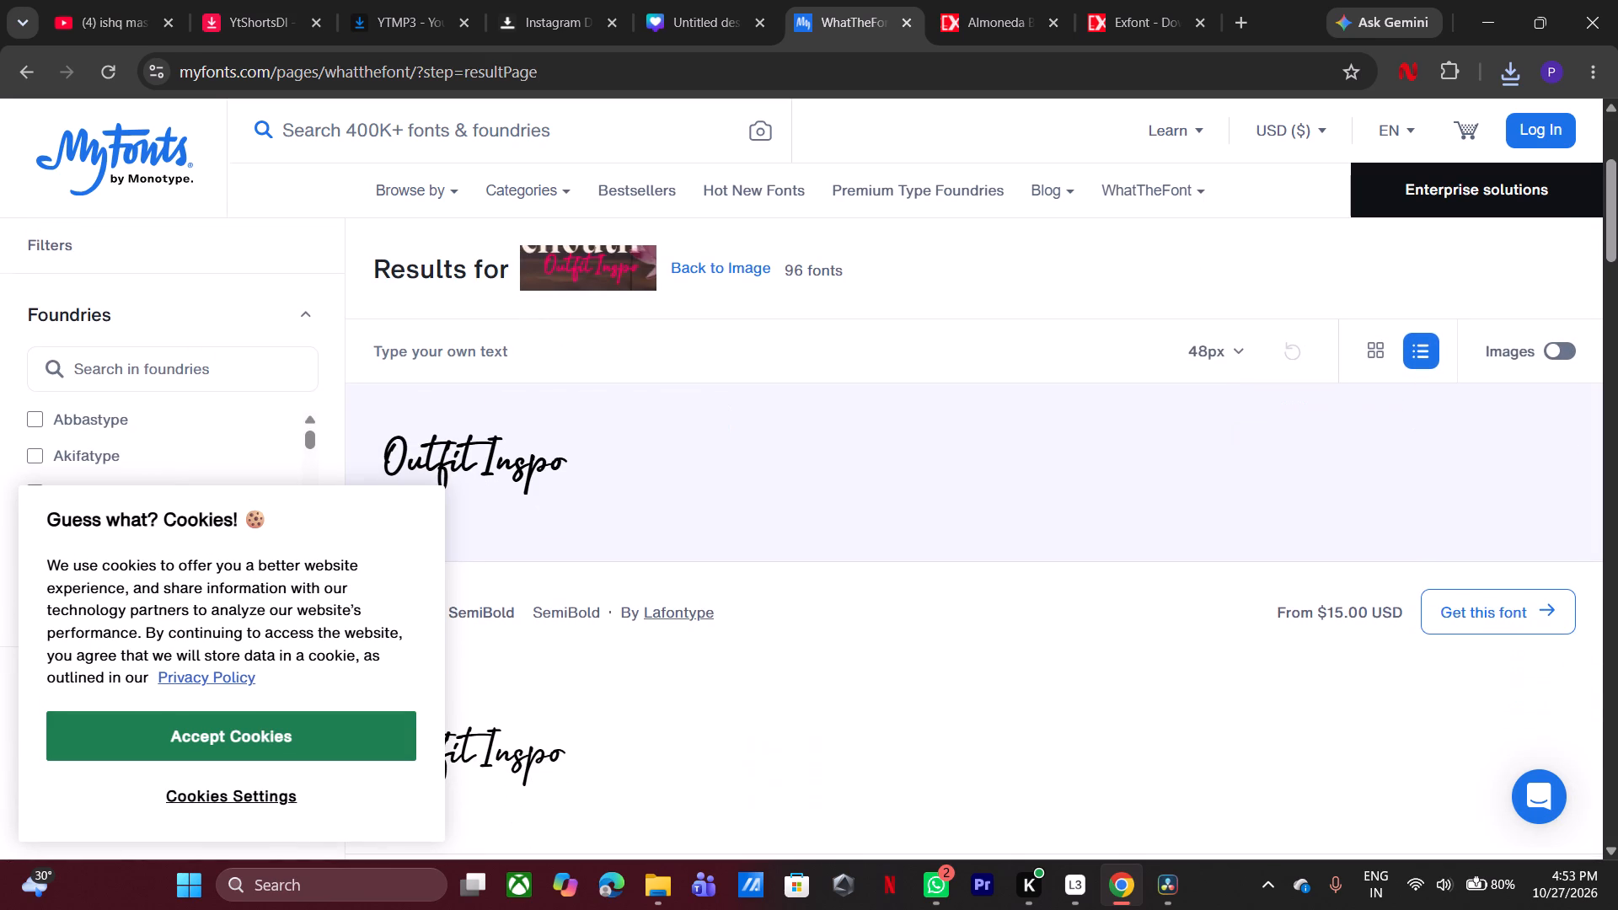
scroll(651, 464, "up", 1)
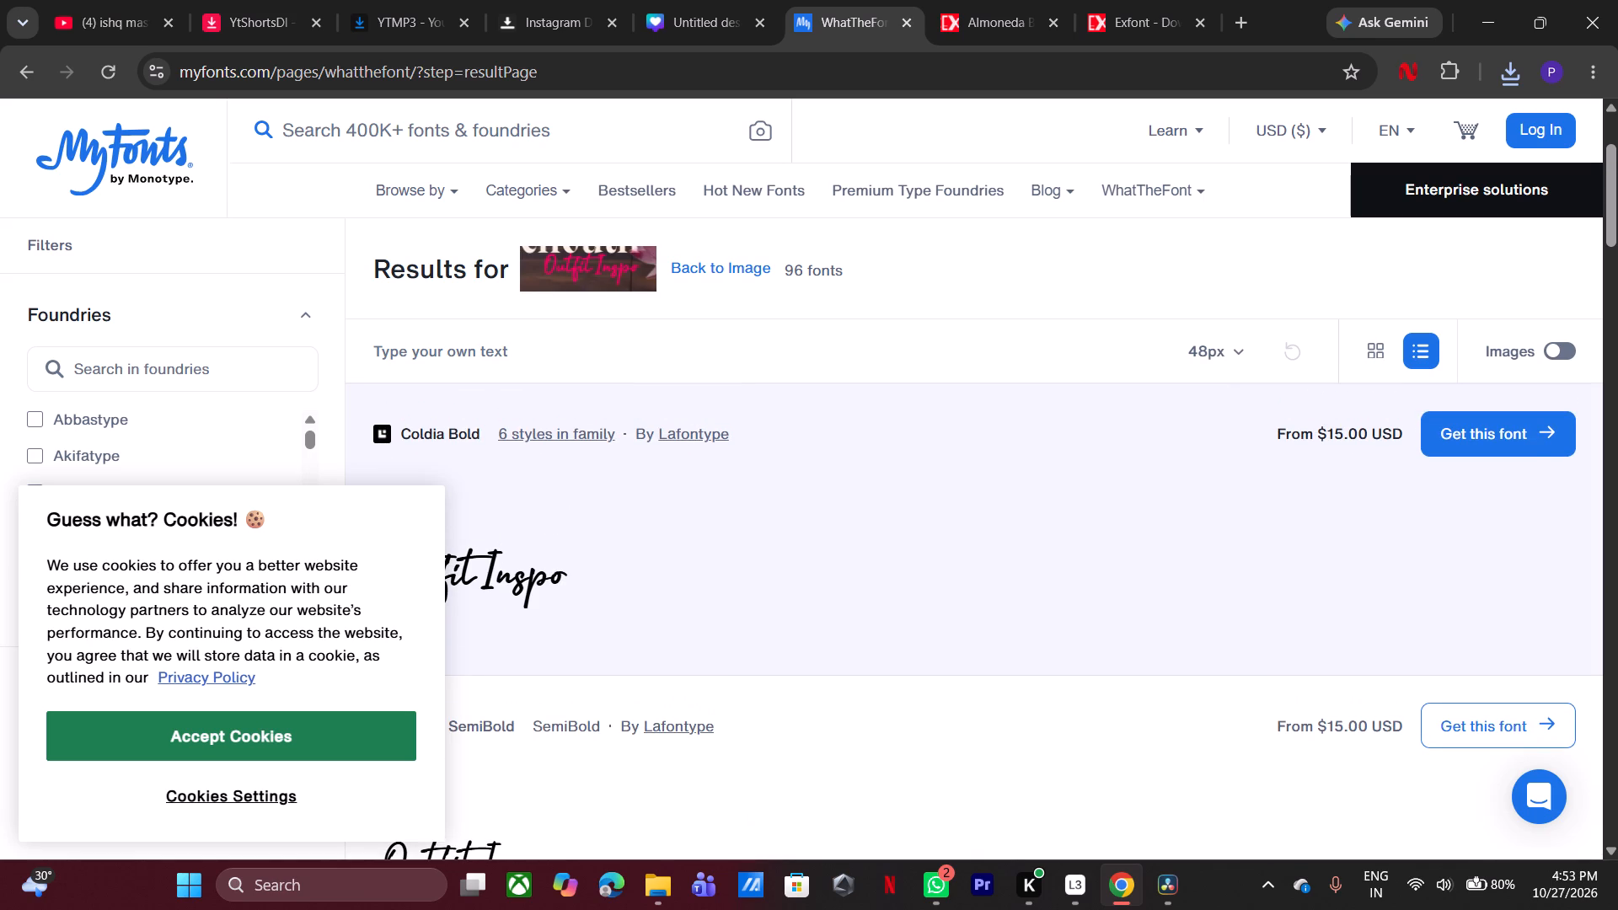
Close the Exfont download page's browser tab.
left_click(1003, 6)
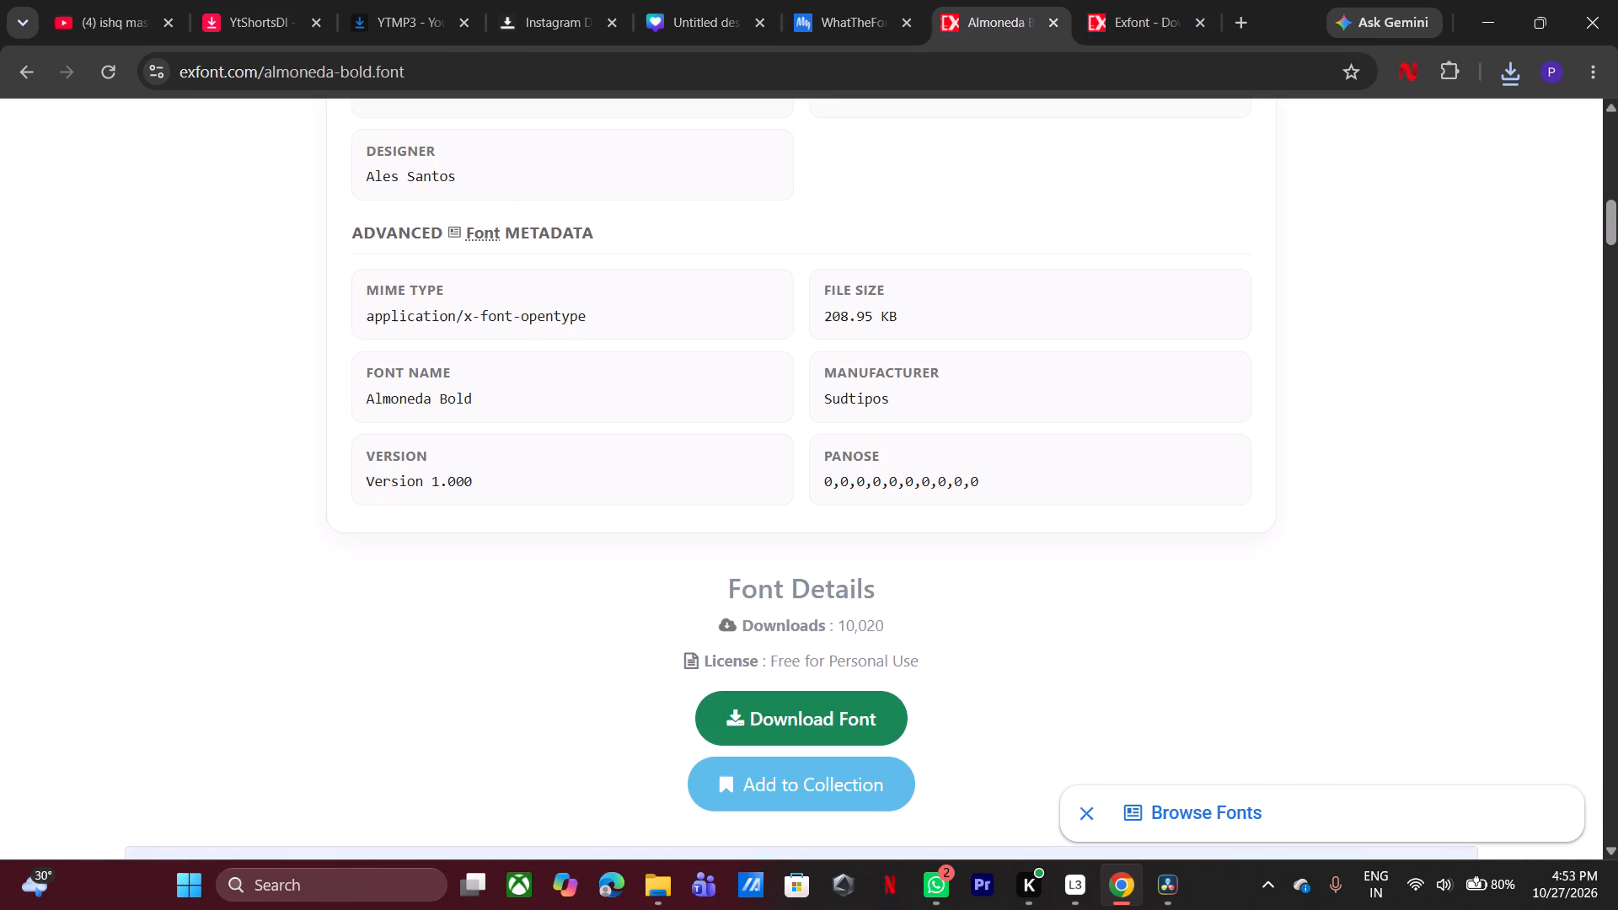
left_click(1197, 24)
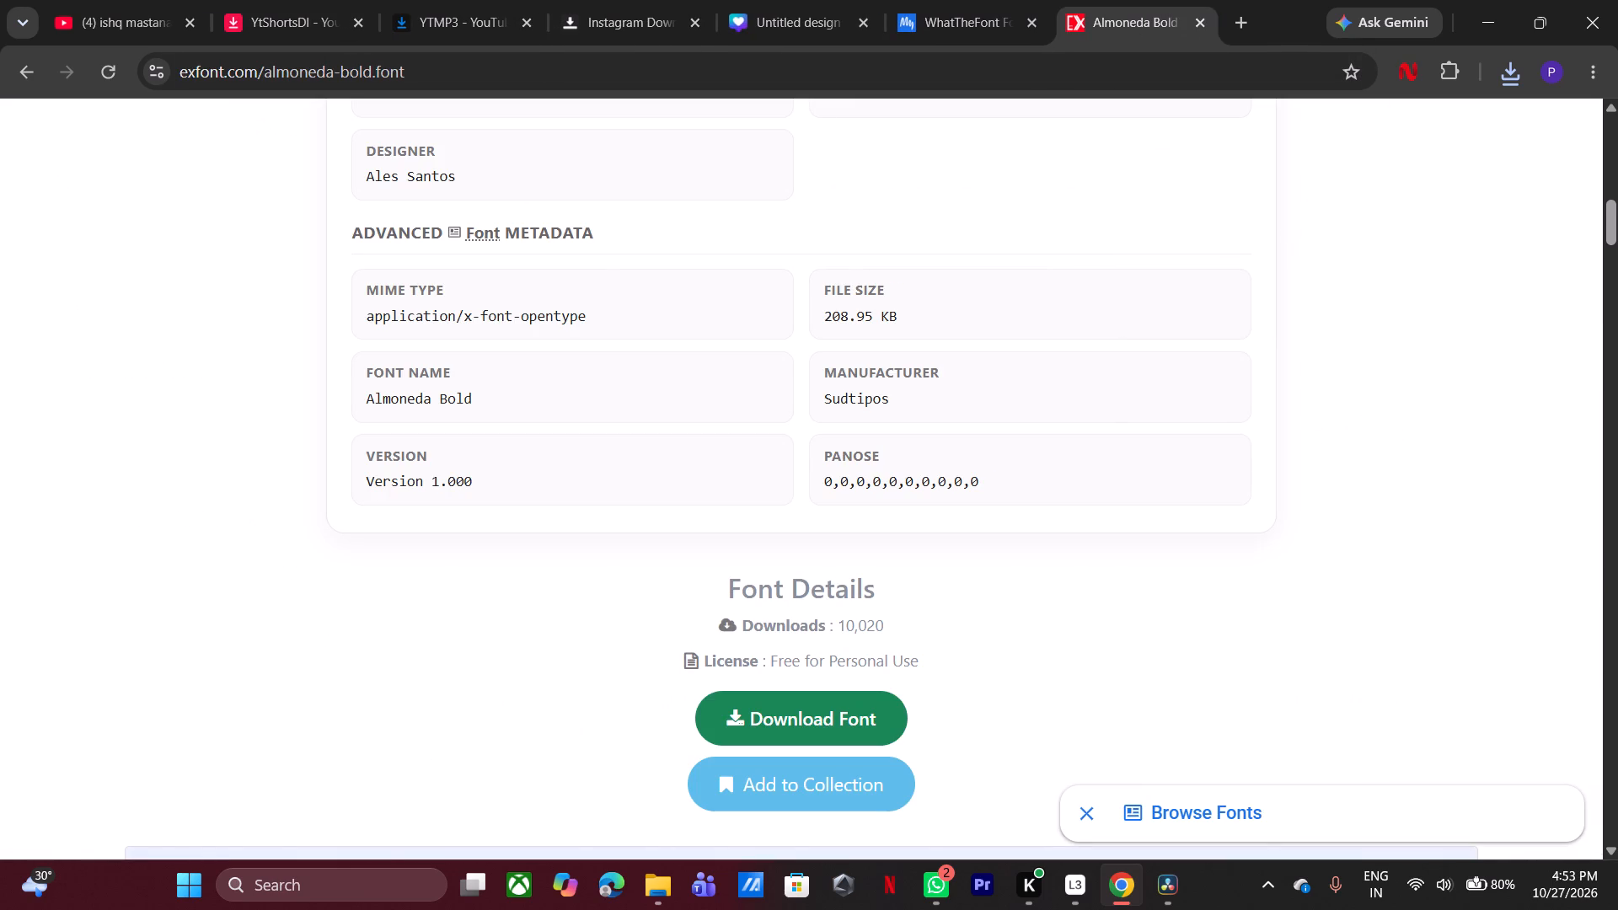
Return to the Google results and search for coldia font download, checking the font's name in the WhatTheFont results.
left_click(13, 65)
scroll(381, 190, "up", 5)
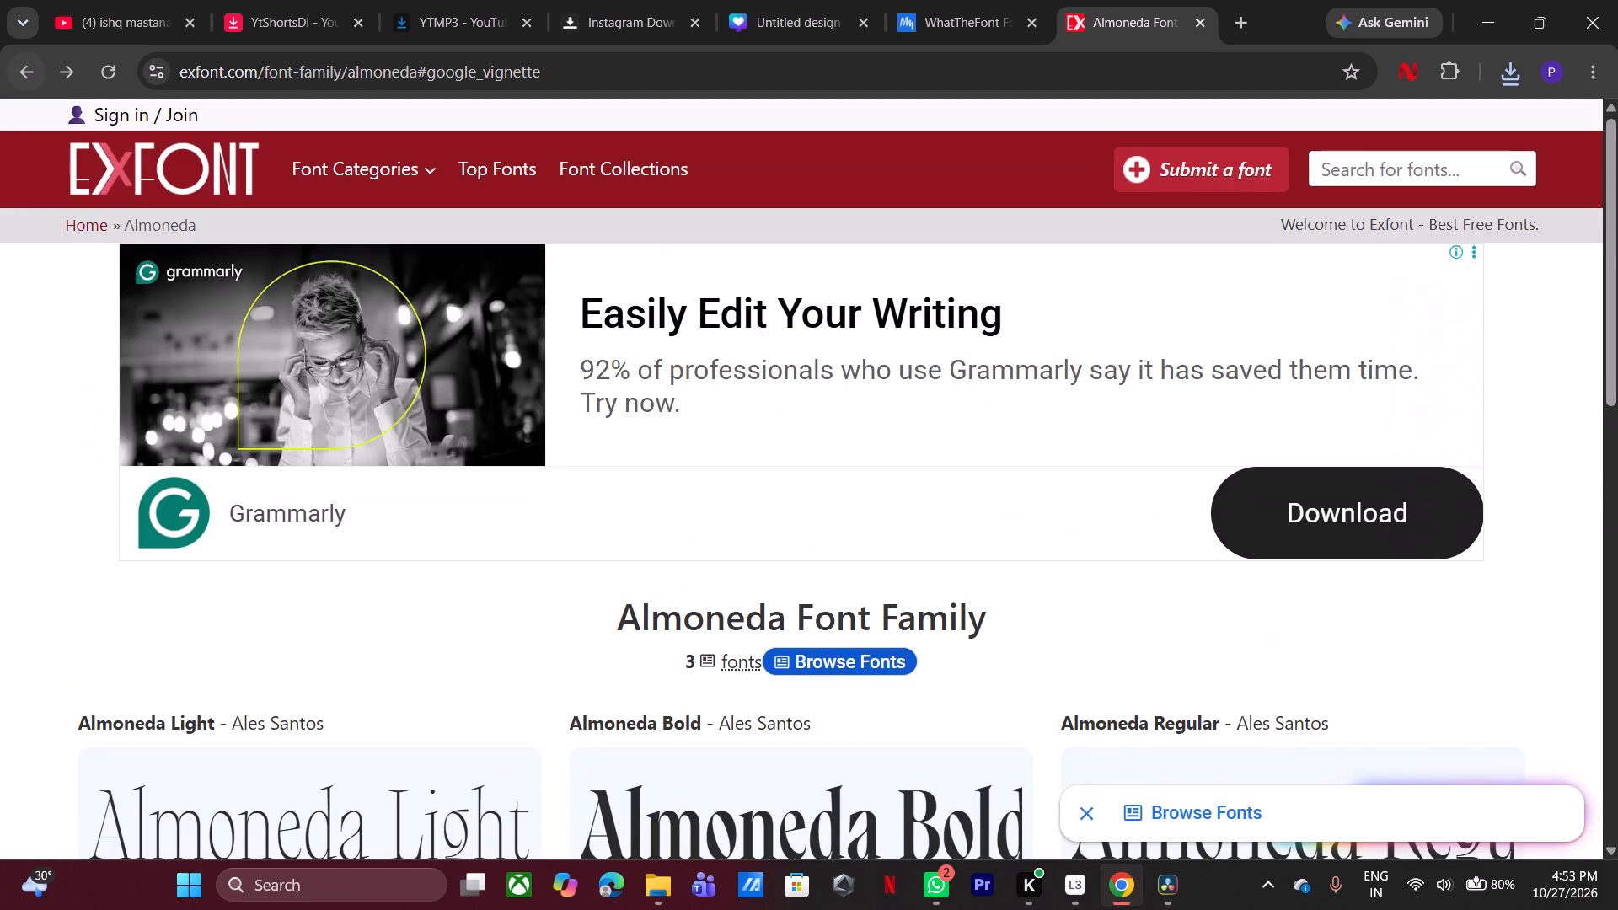
left_click(21, 66)
scroll(245, 226, "up", 5)
left_click(40, 77)
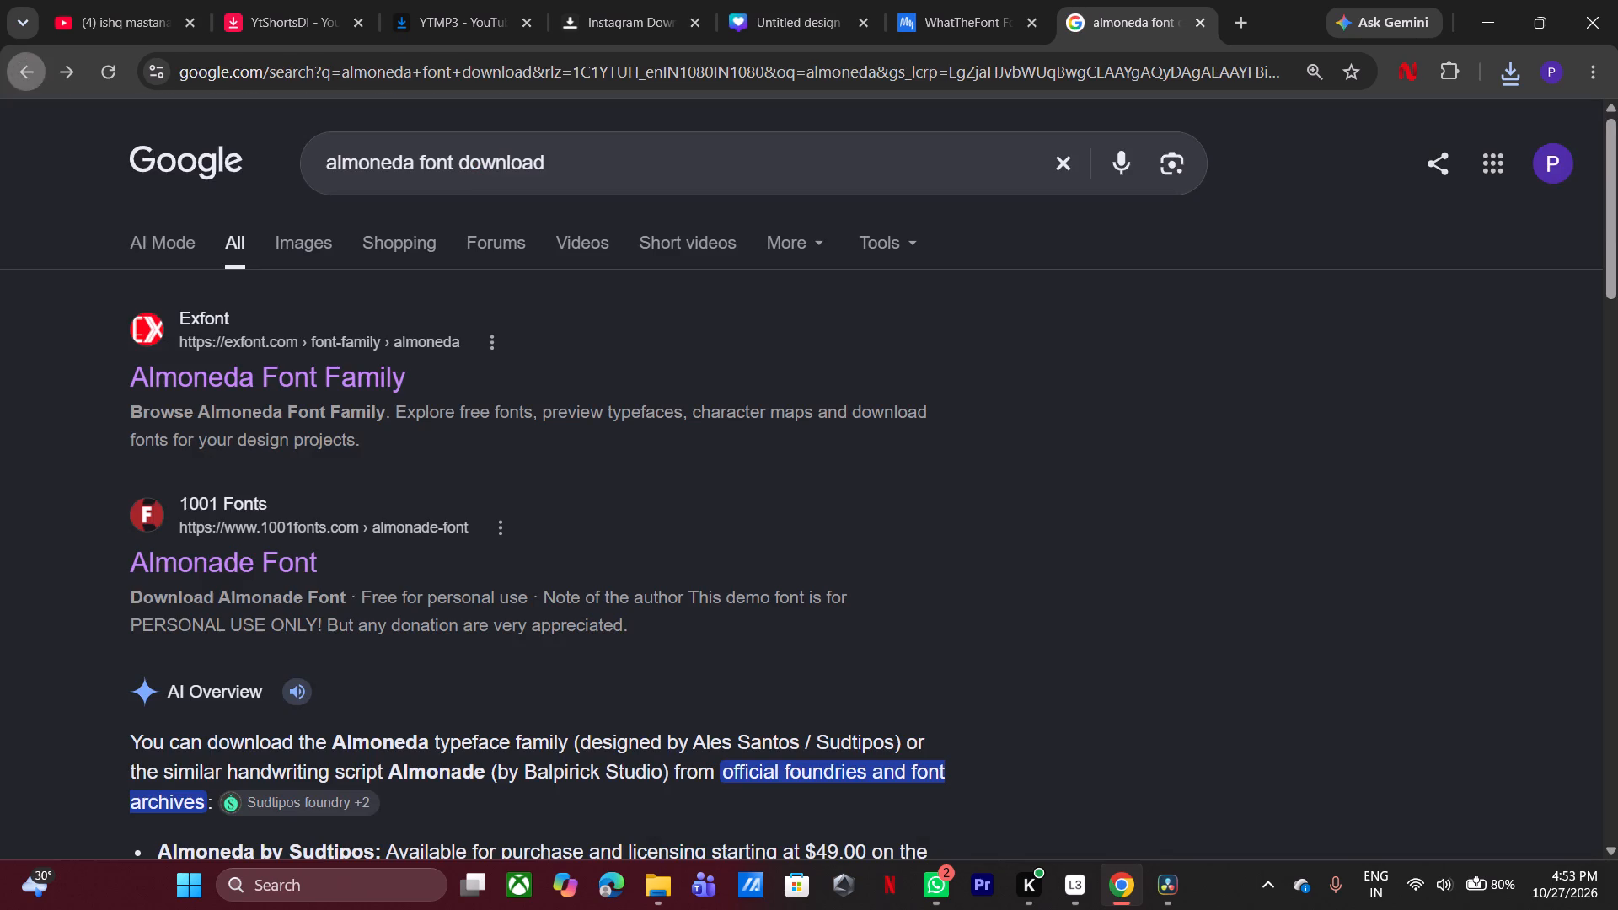
left_click_drag(417, 165, 323, 163)
type("coldia")
key("space")
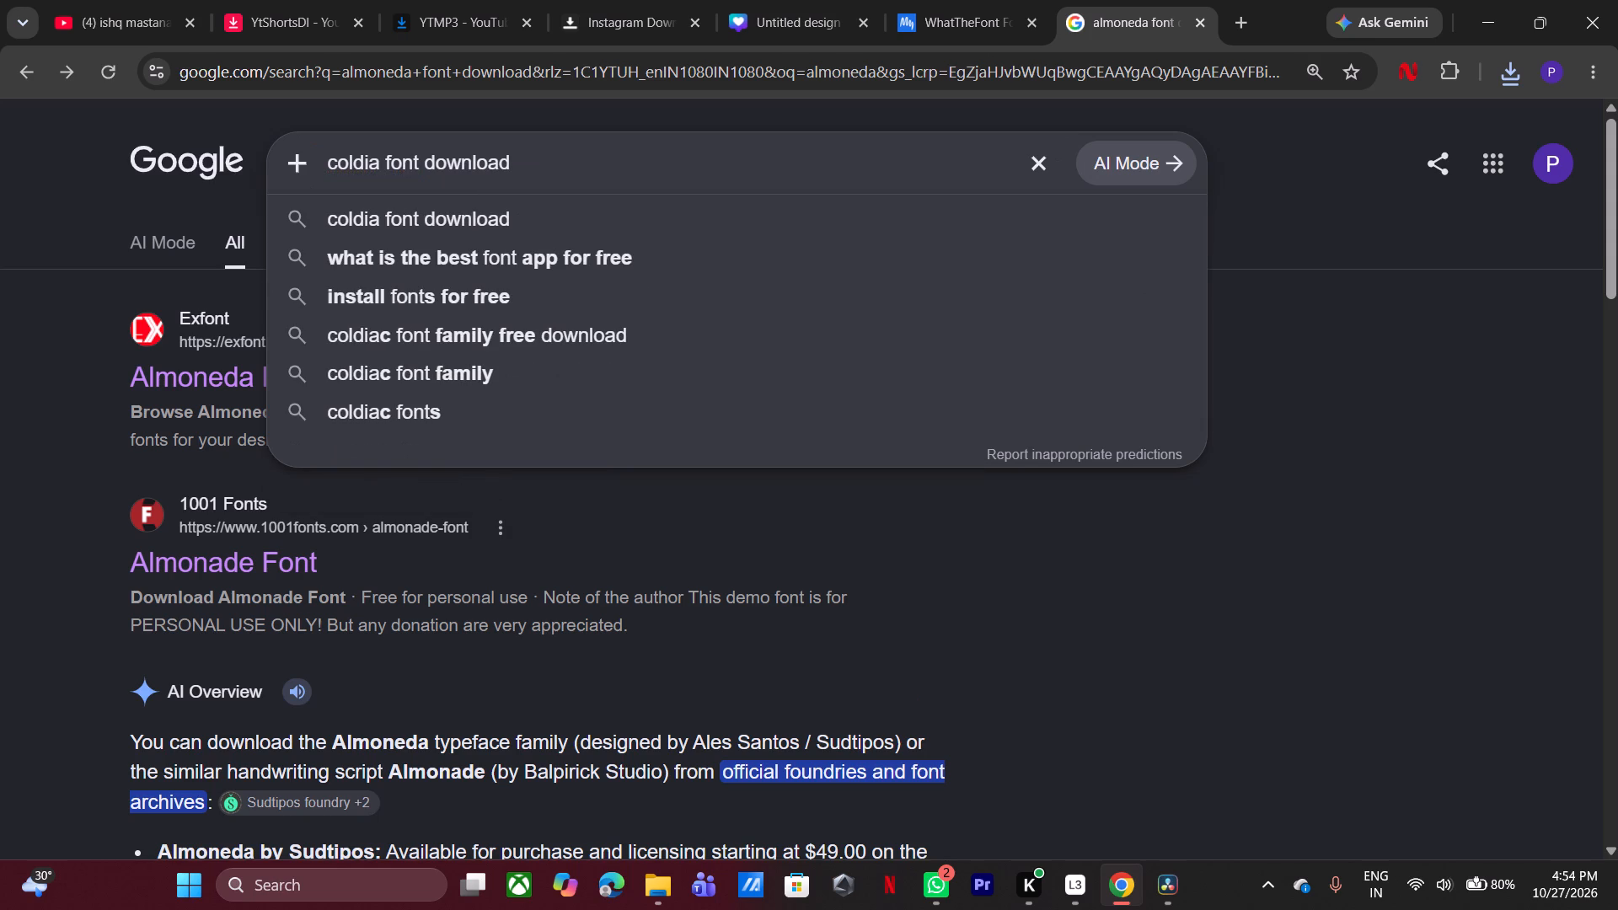
left_click(936, 0)
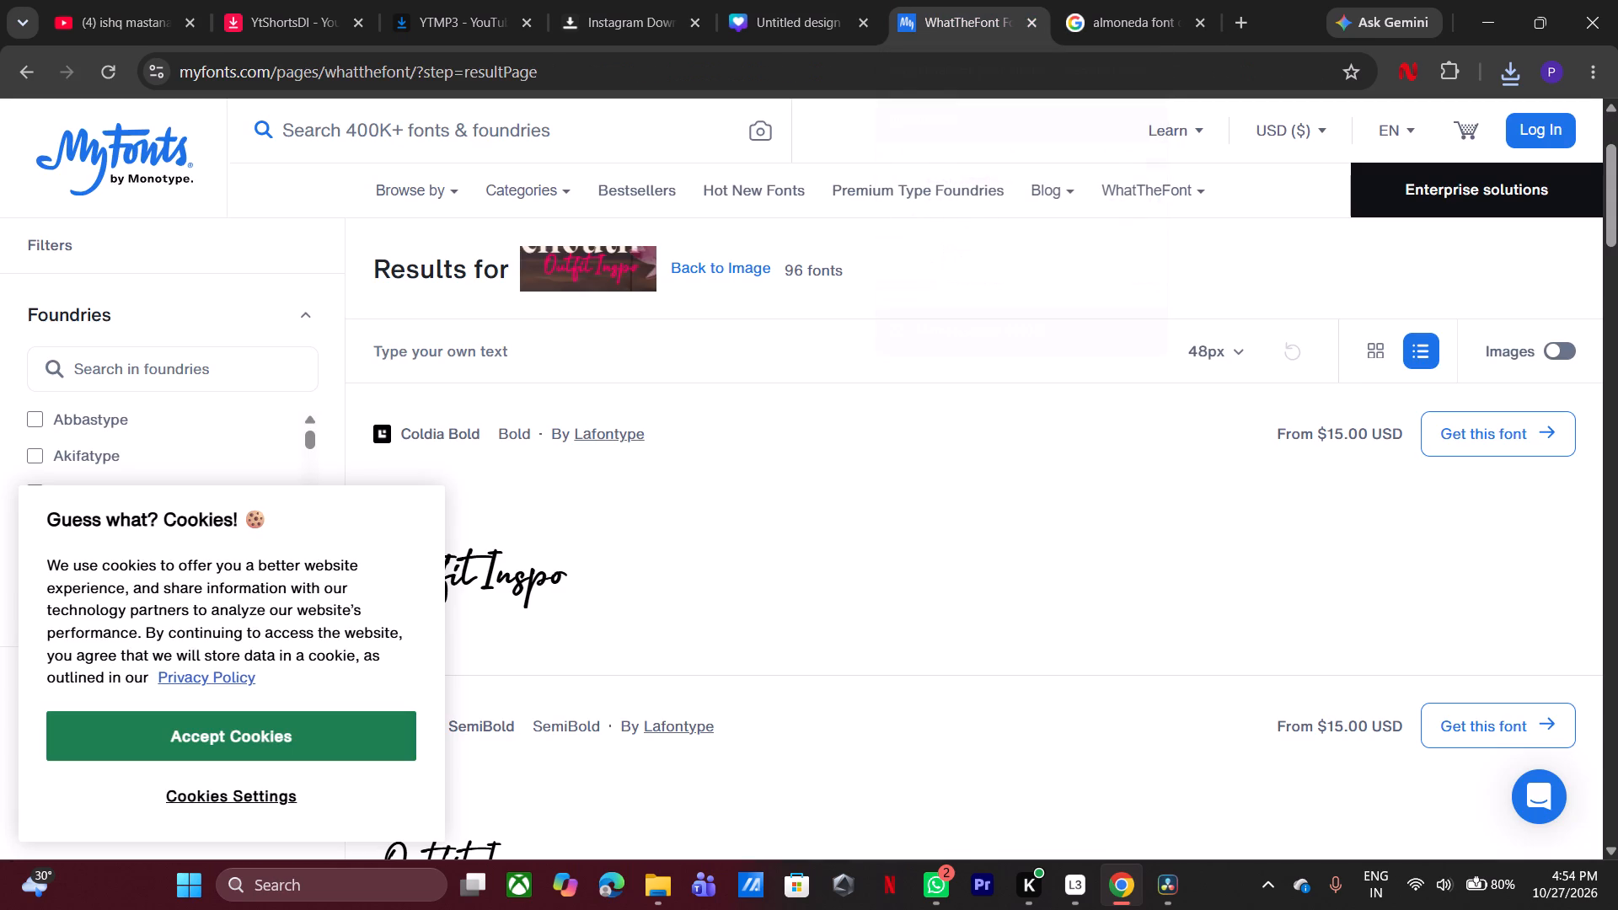
left_click(1151, 0)
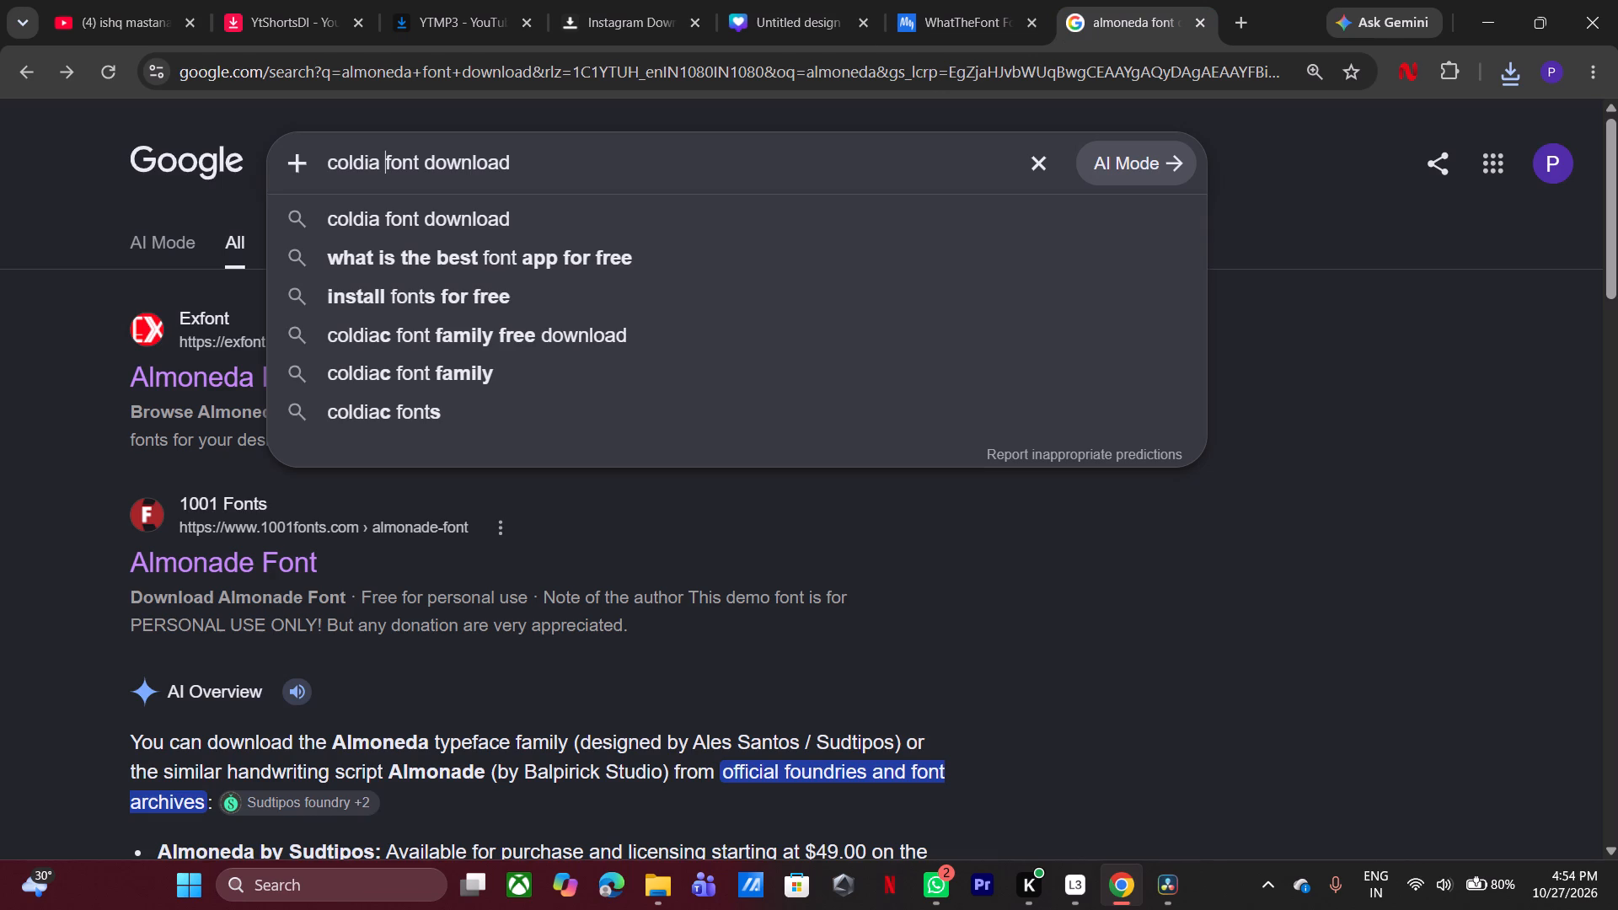
left_click(475, 216)
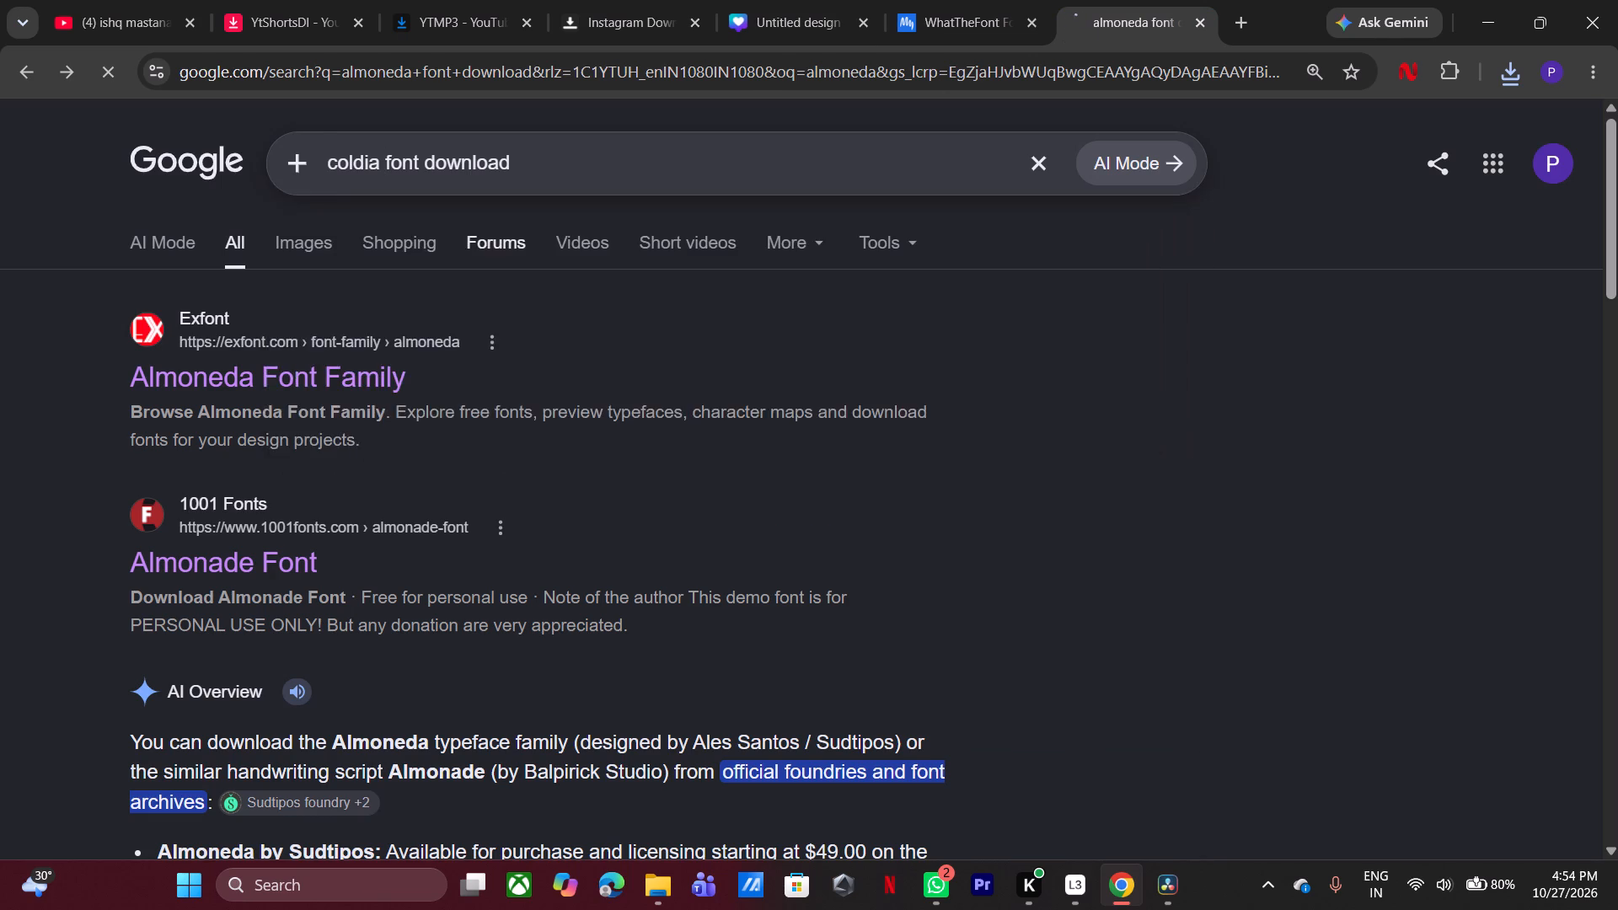
Open the Coldia Font Family page on 1001 Fonts and download the font.
left_click(257, 369)
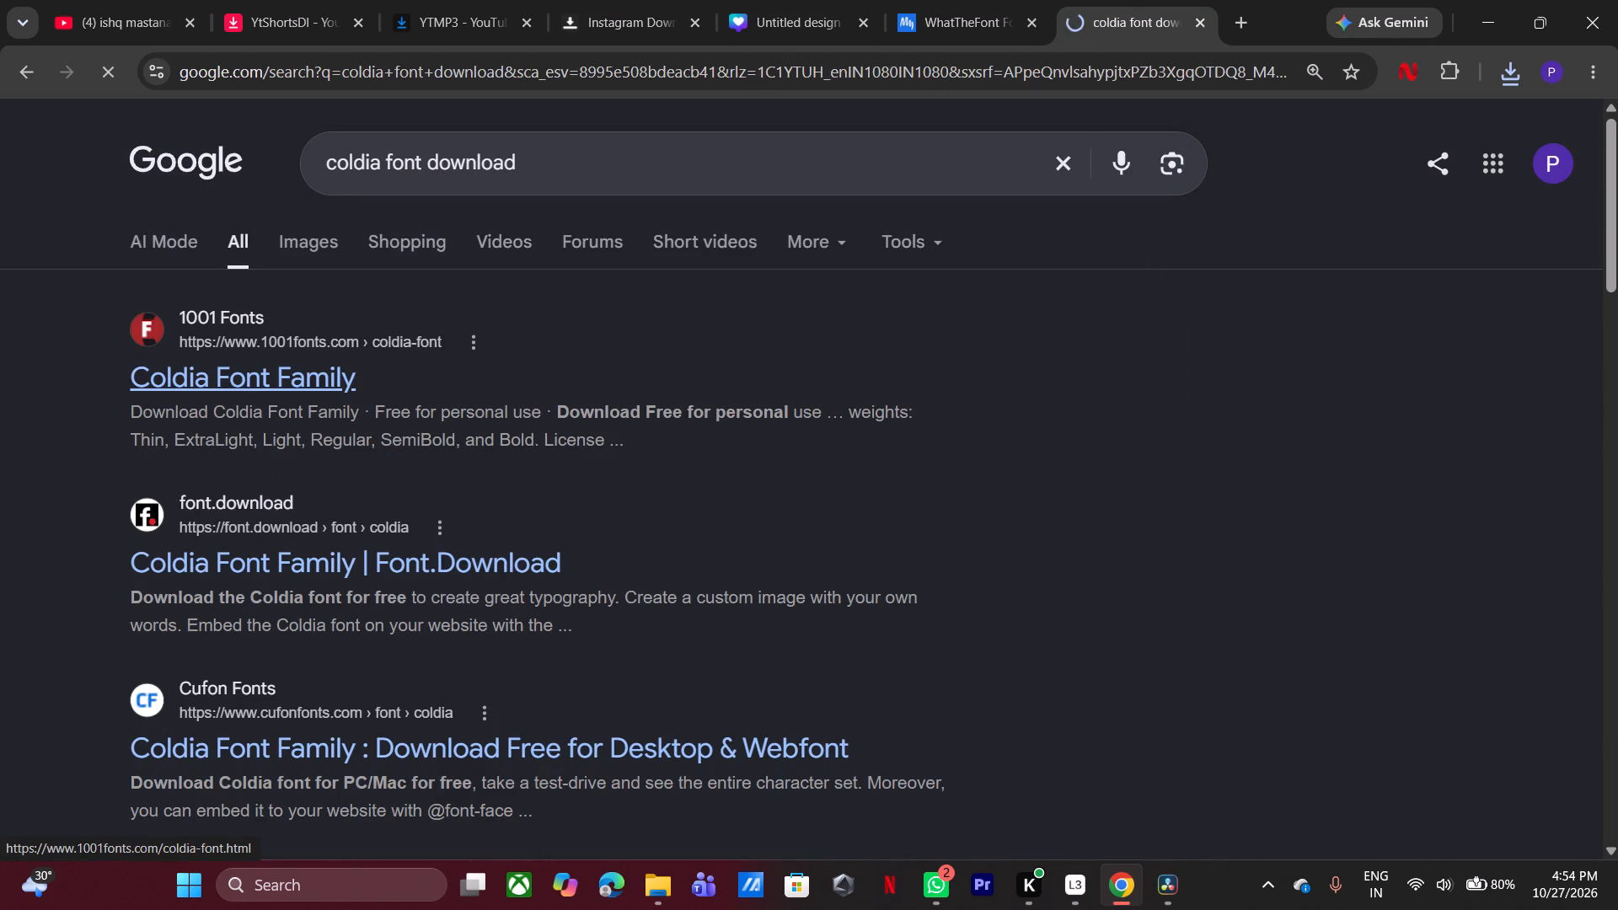
scroll(257, 369, "down", 2)
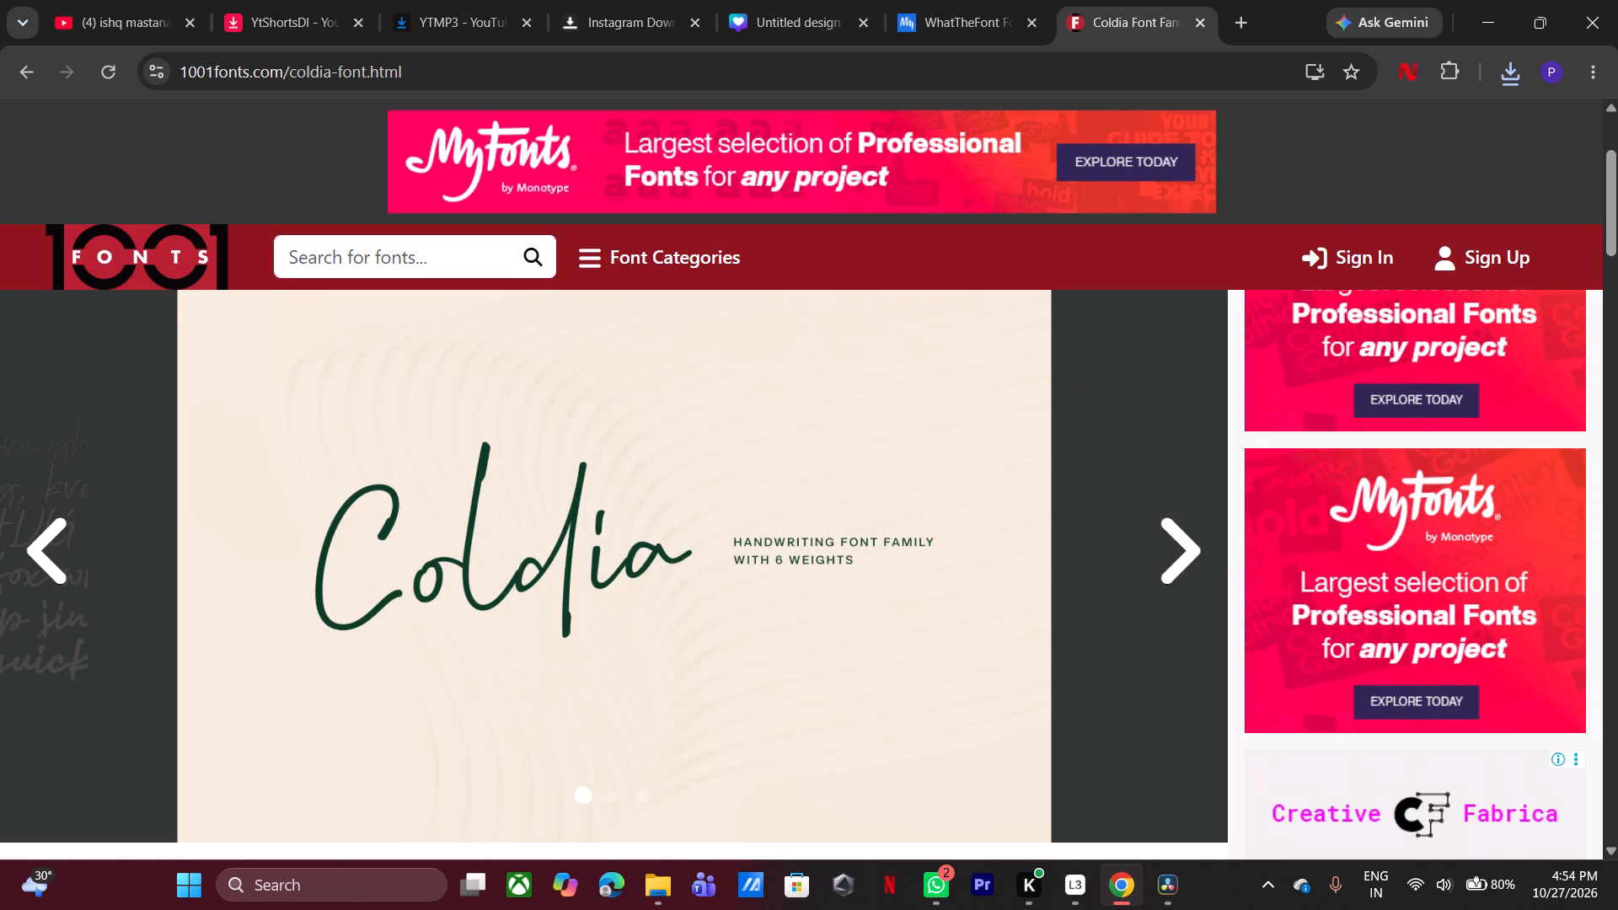
scroll(583, 434, "down", 4)
left_click(528, 437)
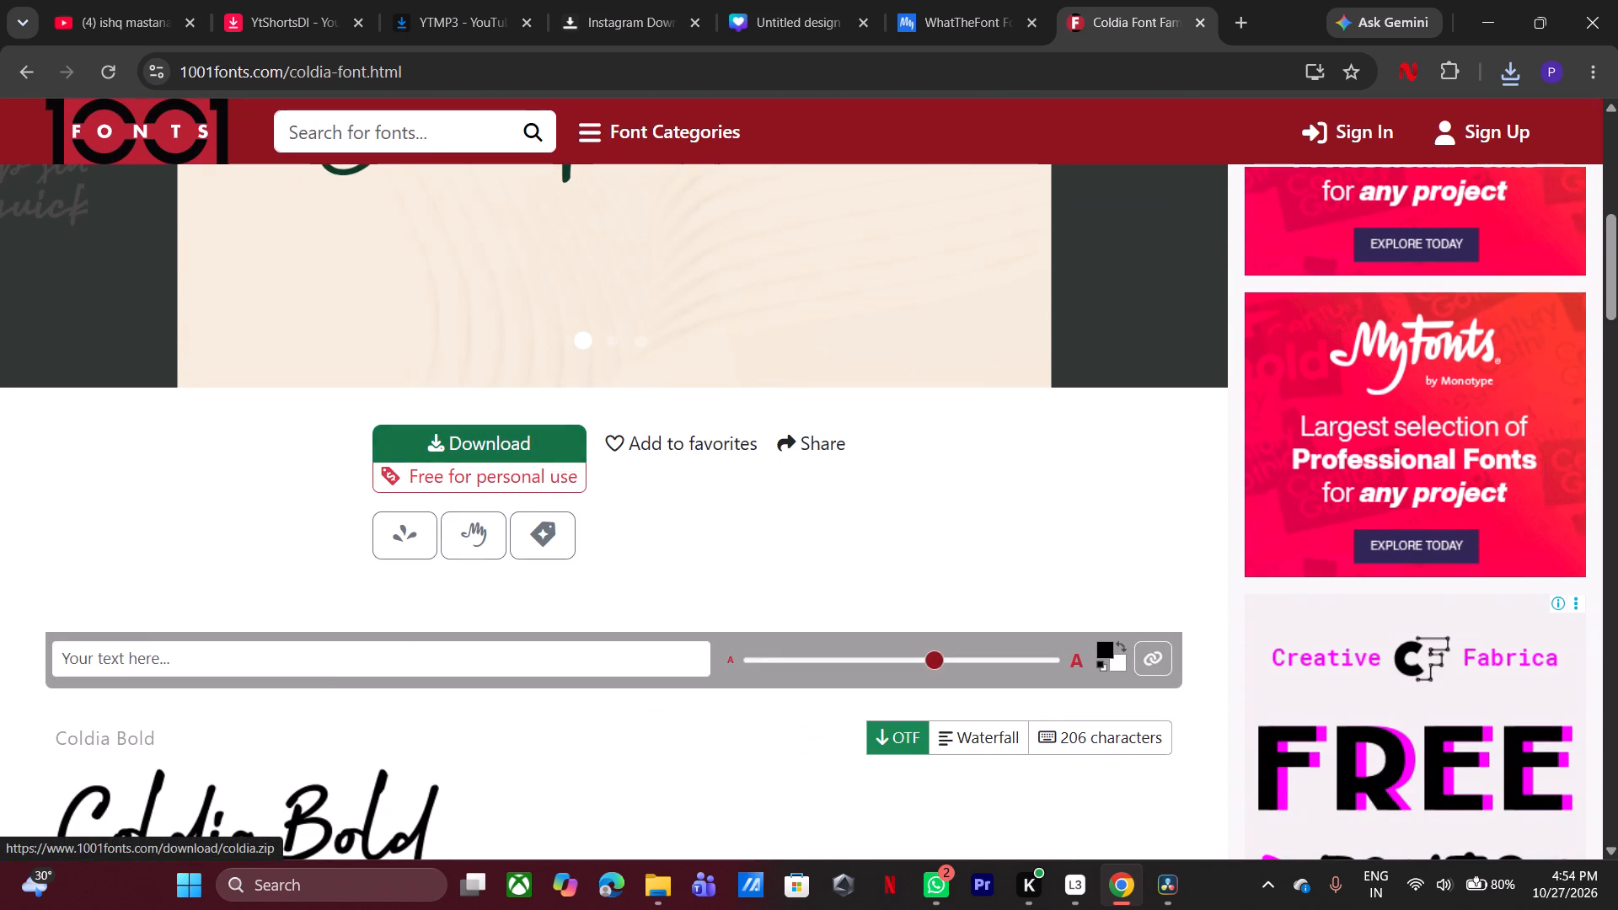
Show the downloaded almoneda-bold archive in its tsai folder and extract it there.
left_click(1519, 63)
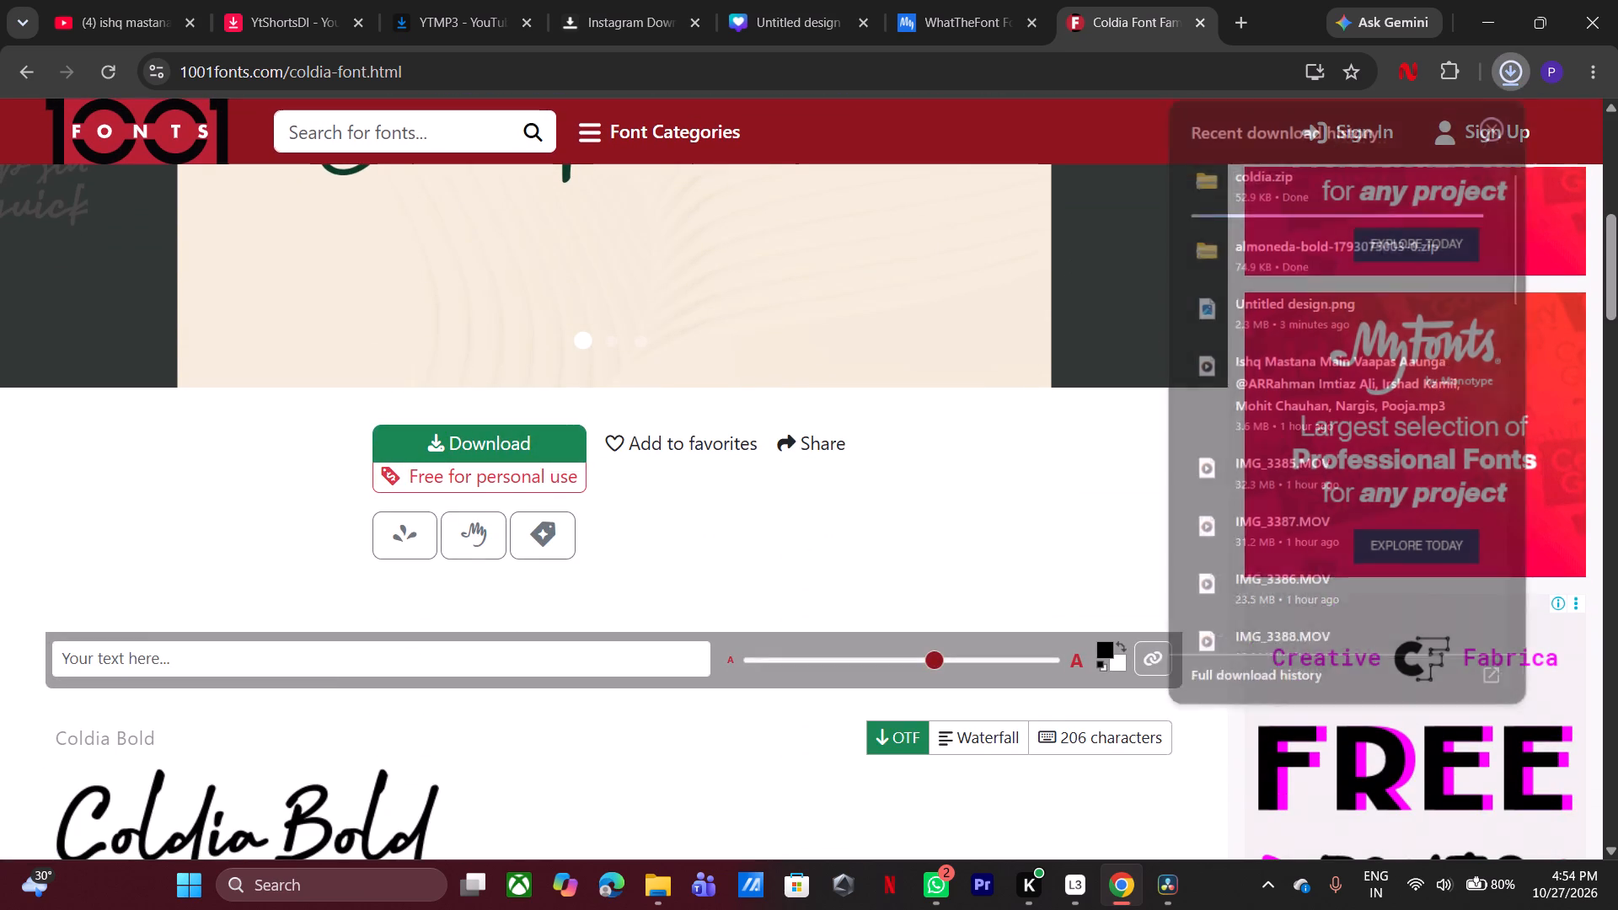
double_click(1436, 231)
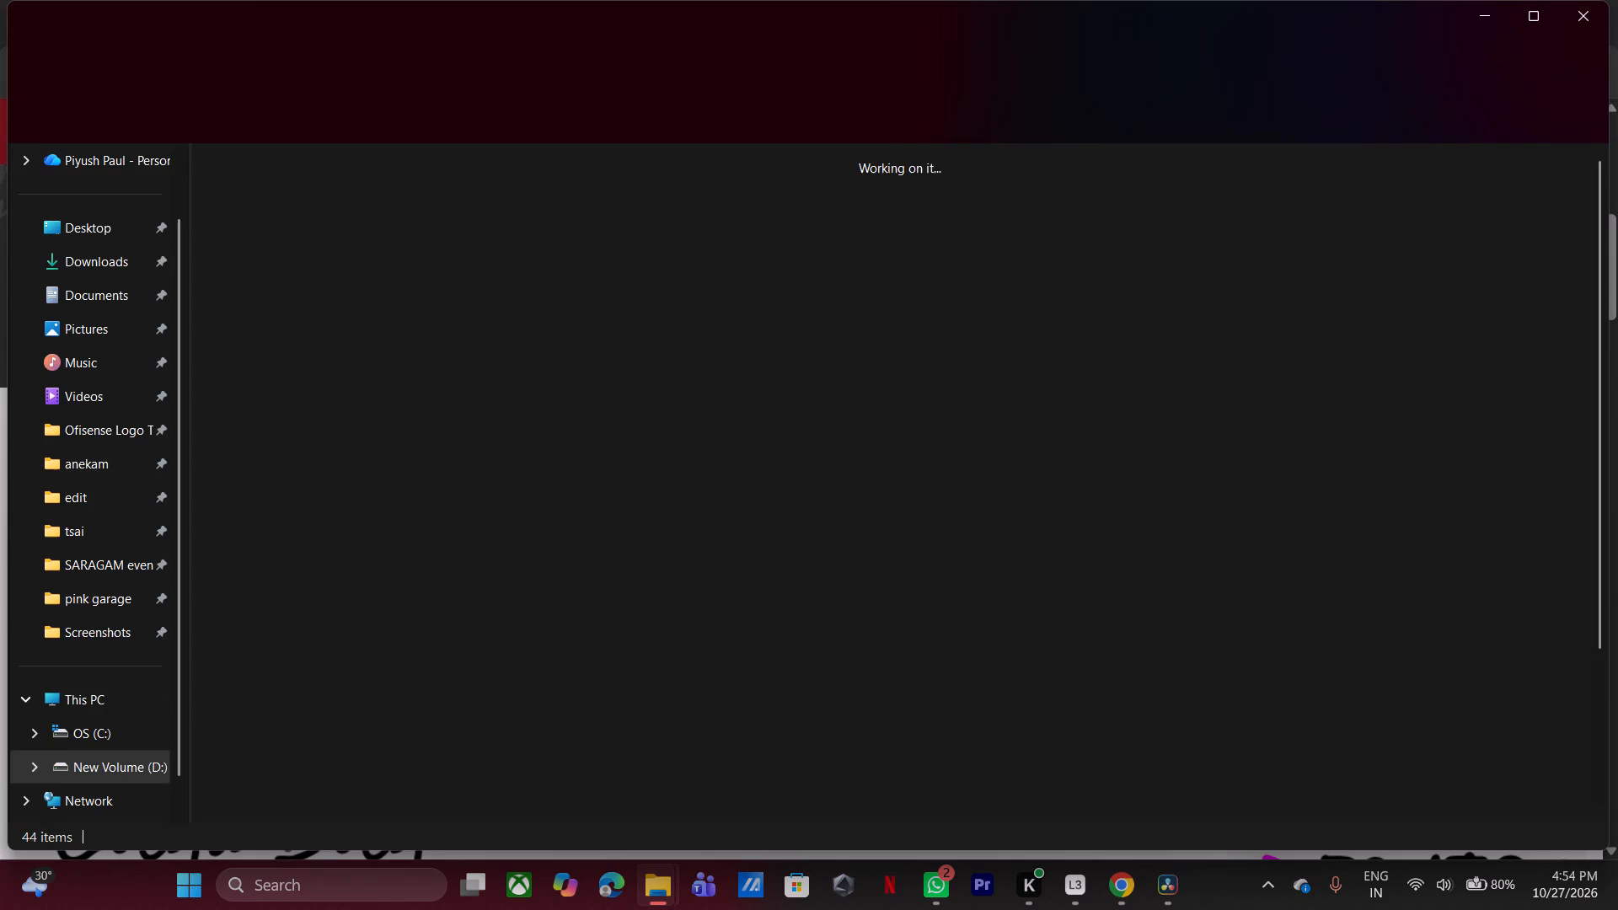
left_click(1287, 486)
right_click(1287, 486)
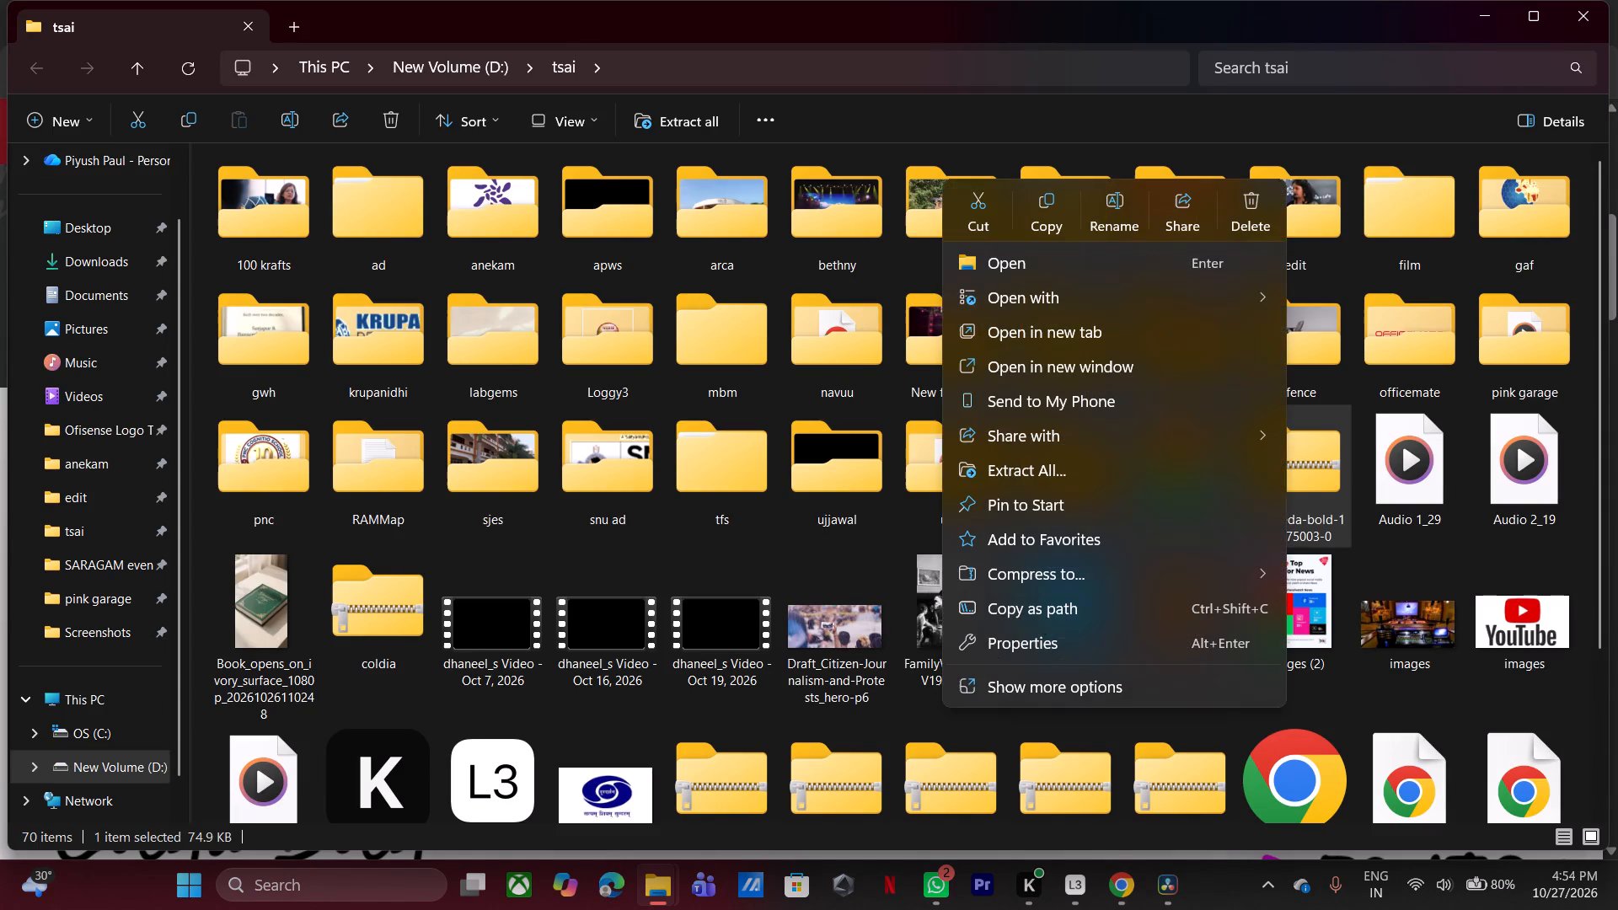
left_click(1075, 466)
left_click(1021, 680)
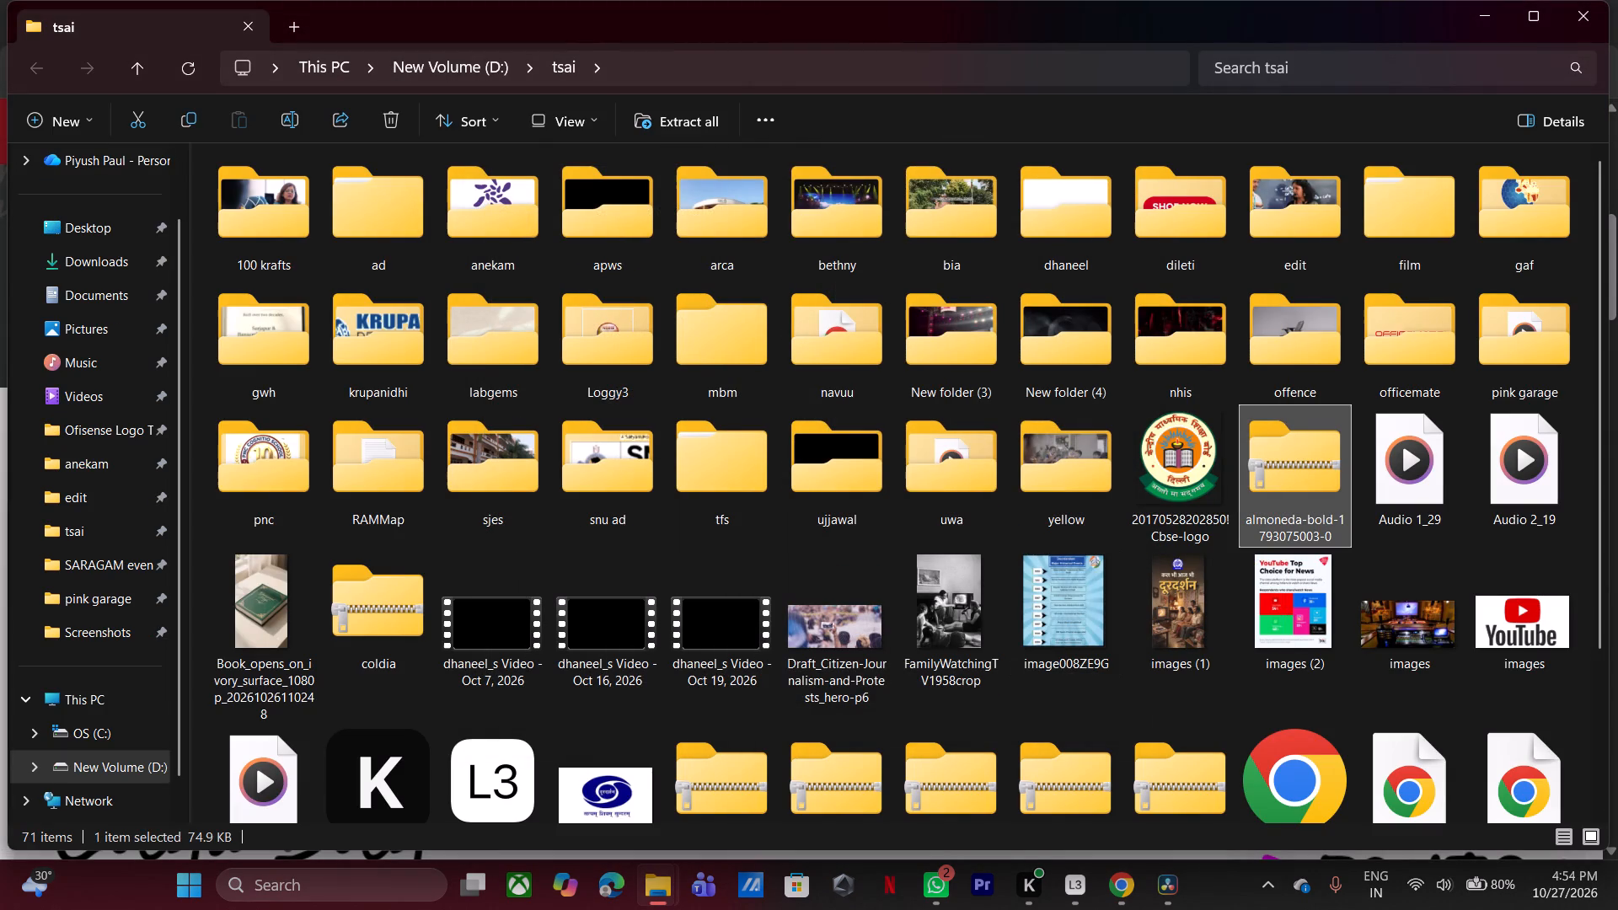
Extract the coldia archive in the tsai folder.
right_click(394, 660)
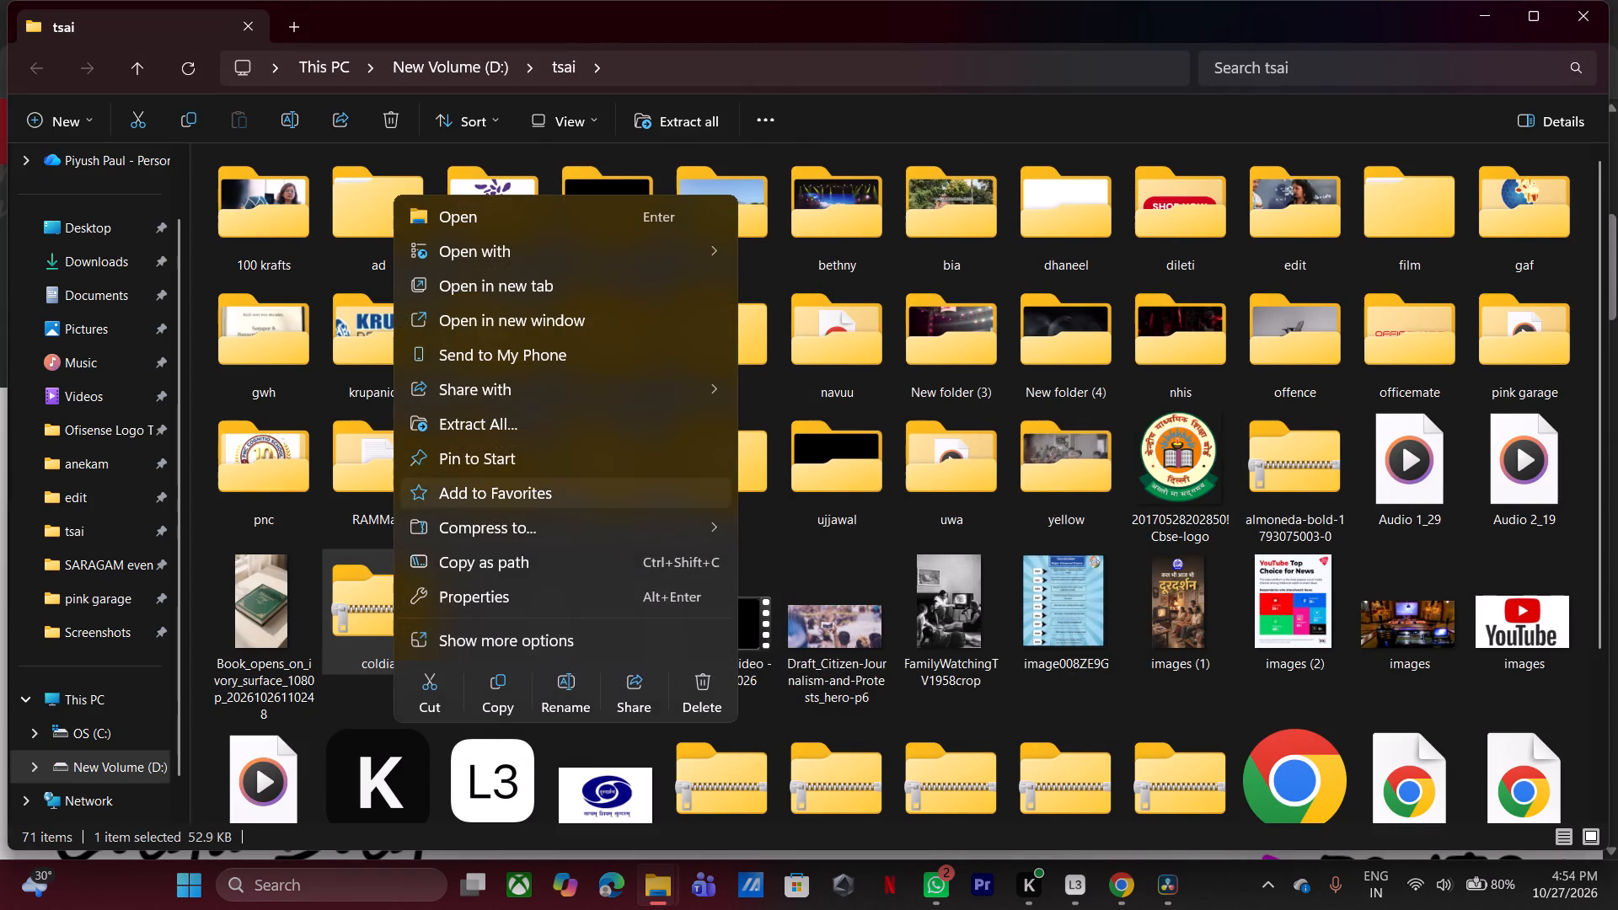
left_click(517, 418)
left_click(1006, 682)
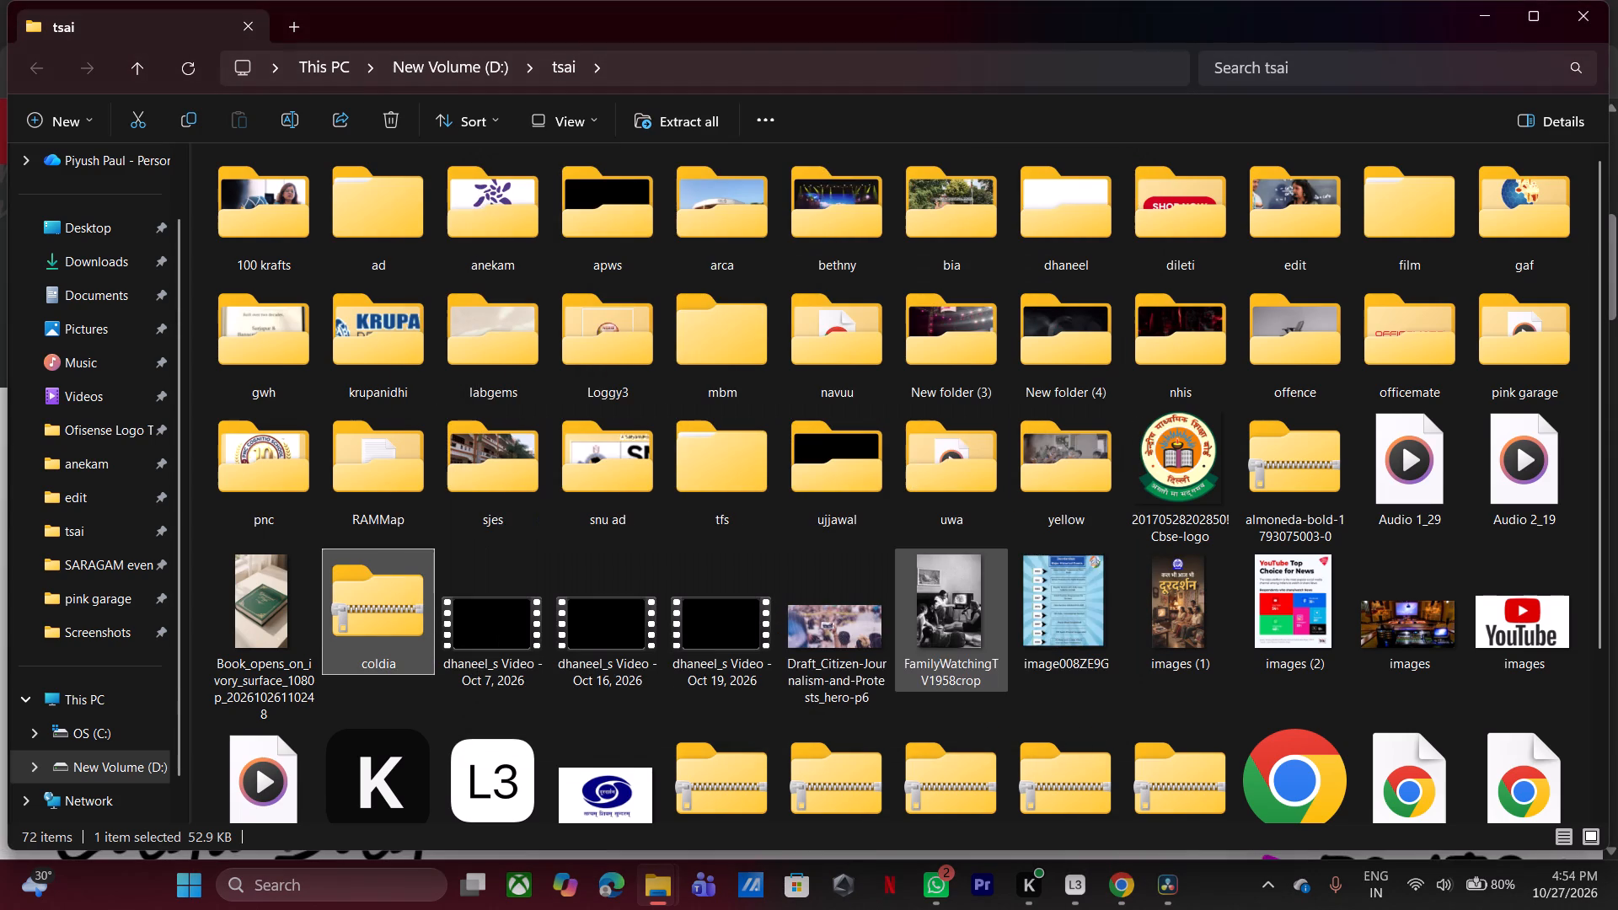
Permanently delete the almoneda-bold and coldia zip archives from the tsai folder.
double_click(1321, 482)
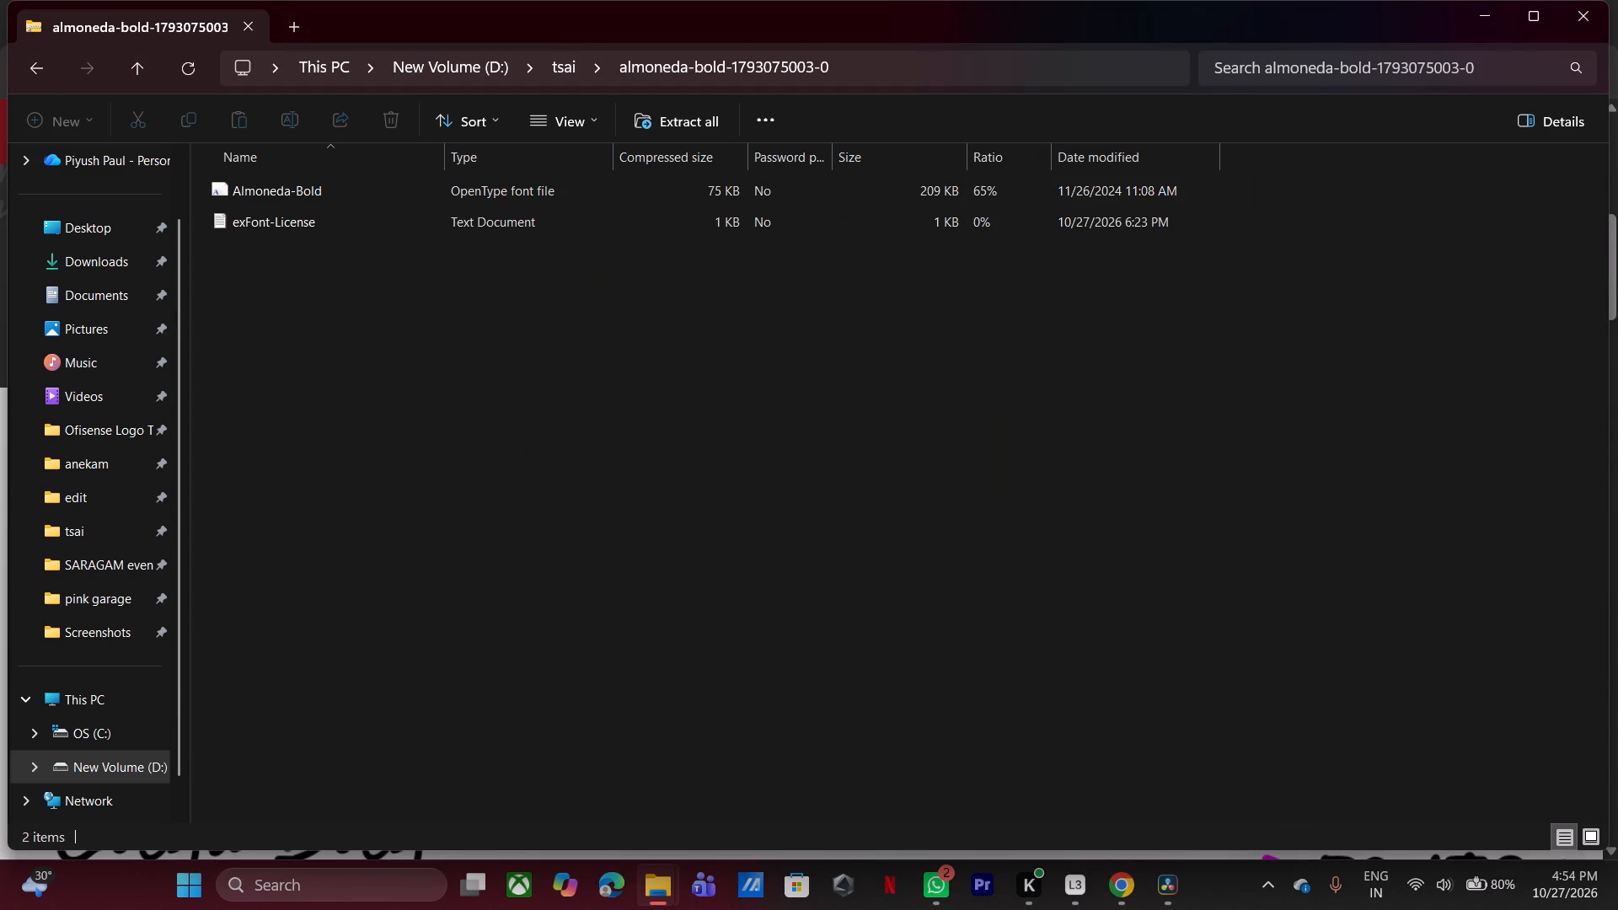
left_click(38, 79)
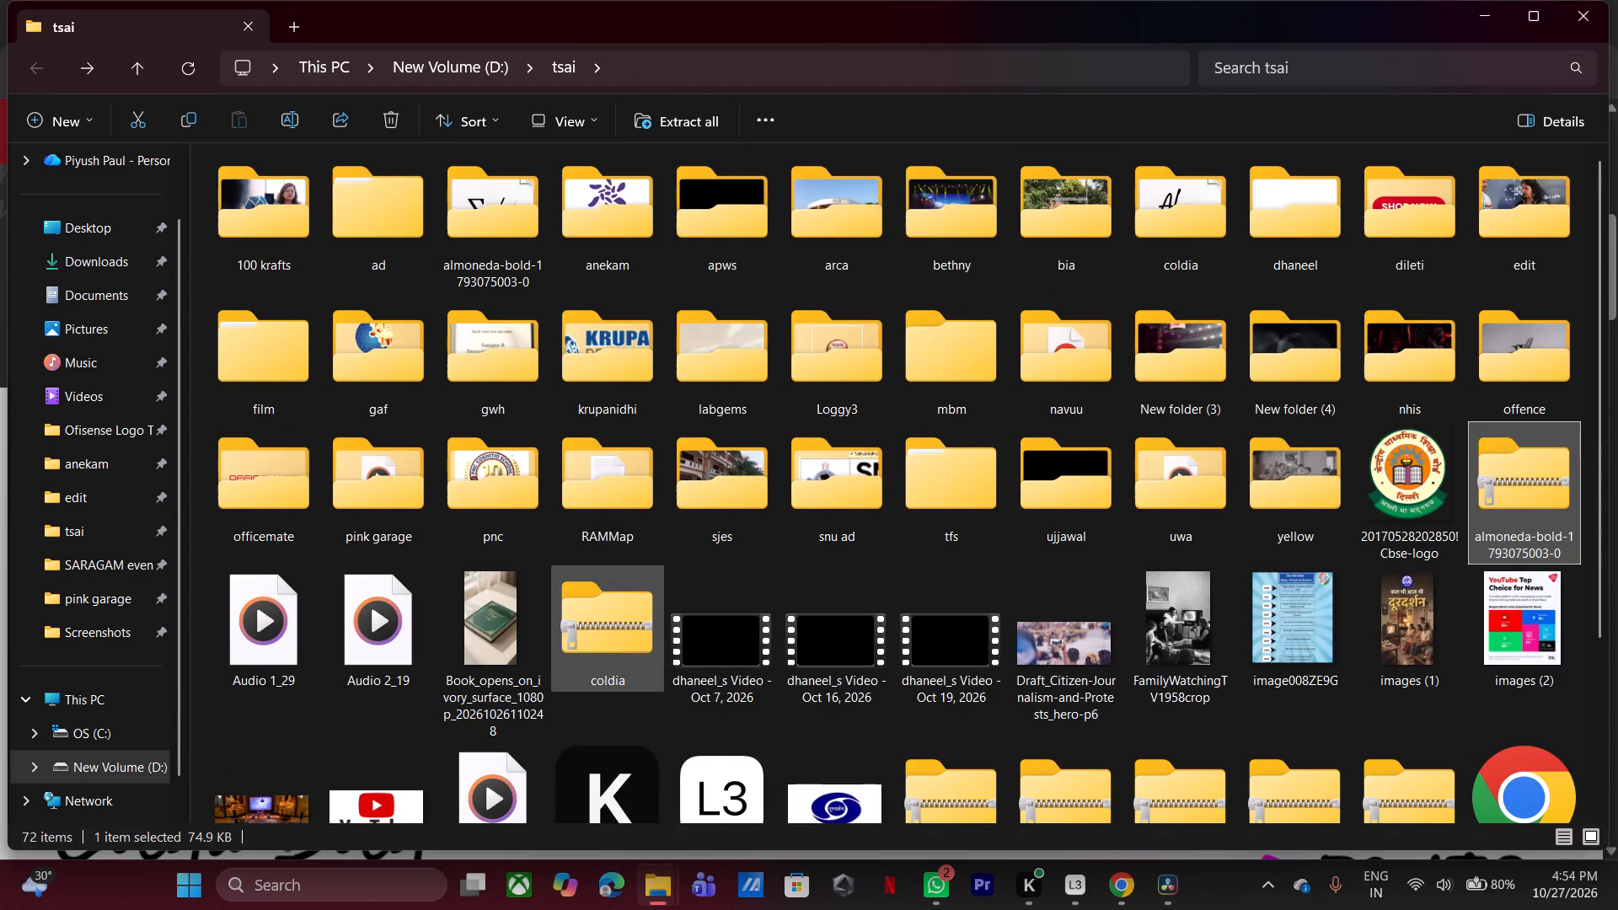
left_click(604, 602, "ctrl")
key("shift+Delete")
key("Return")
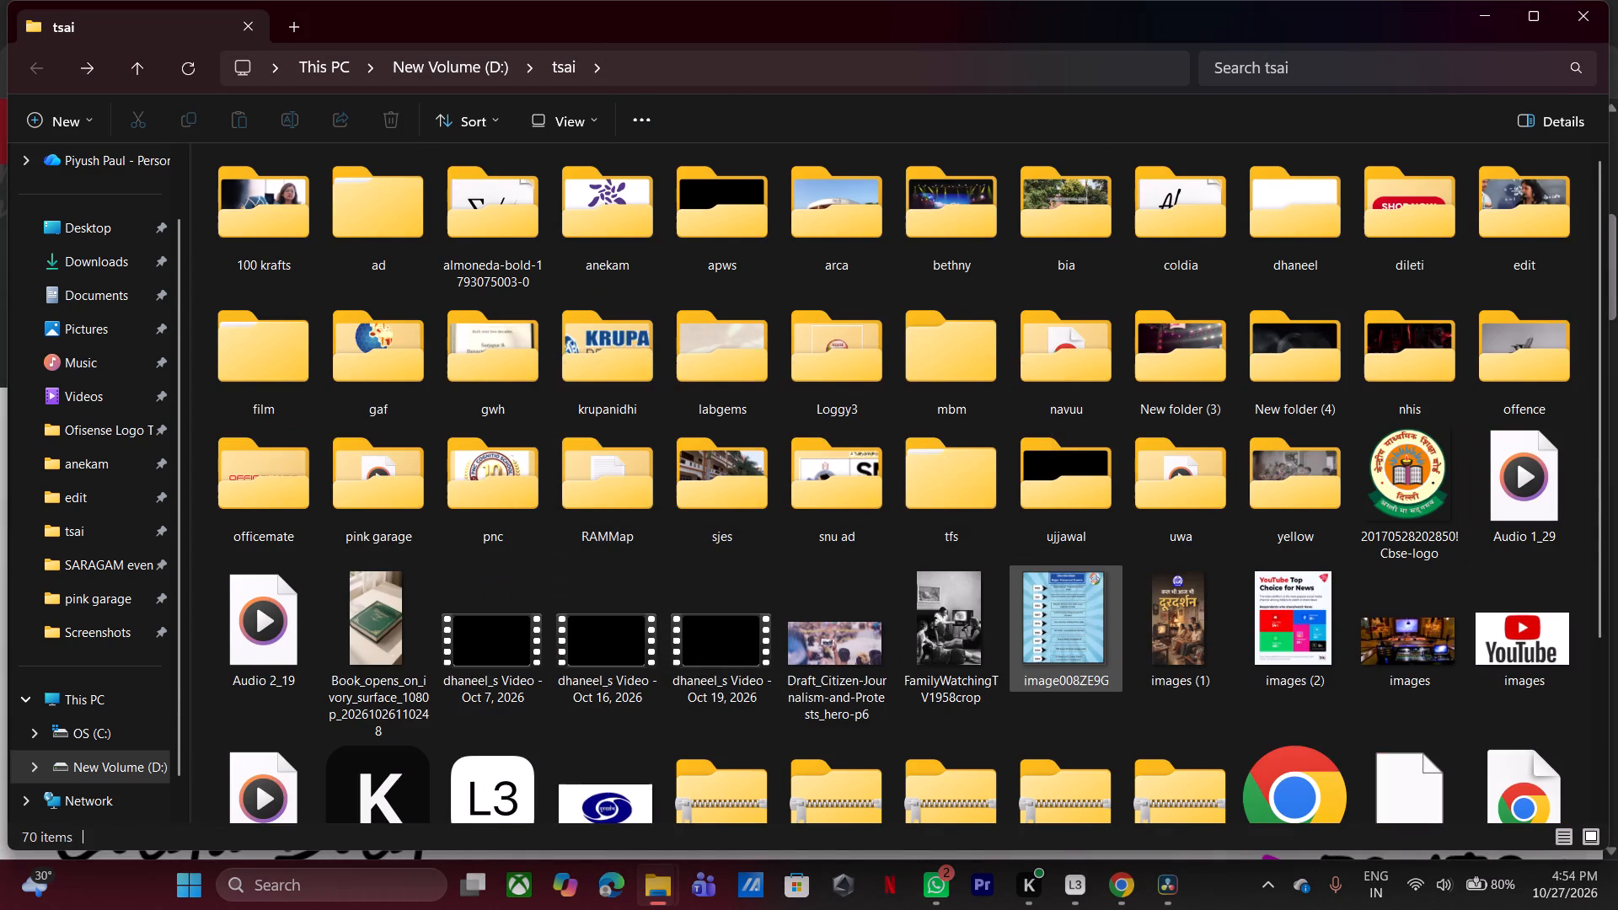
Install the Almoneda-Bold font from the extracted almoneda-bold folder and close its preview.
scroll(1209, 436, "down", 2)
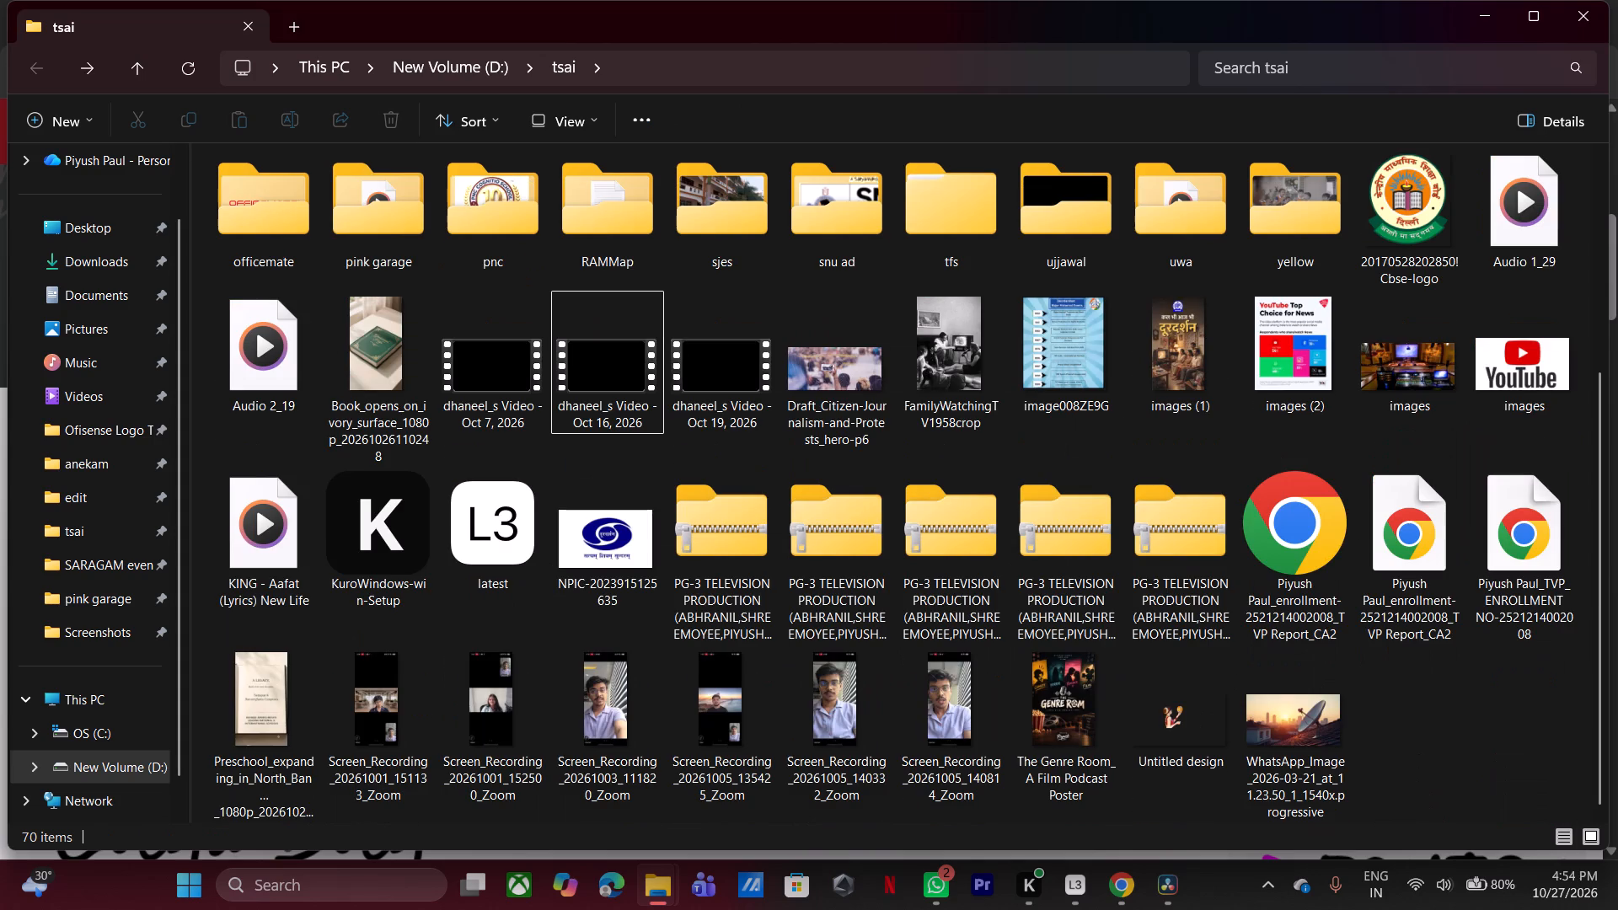
scroll(1234, 468, "up", 3)
double_click(476, 219)
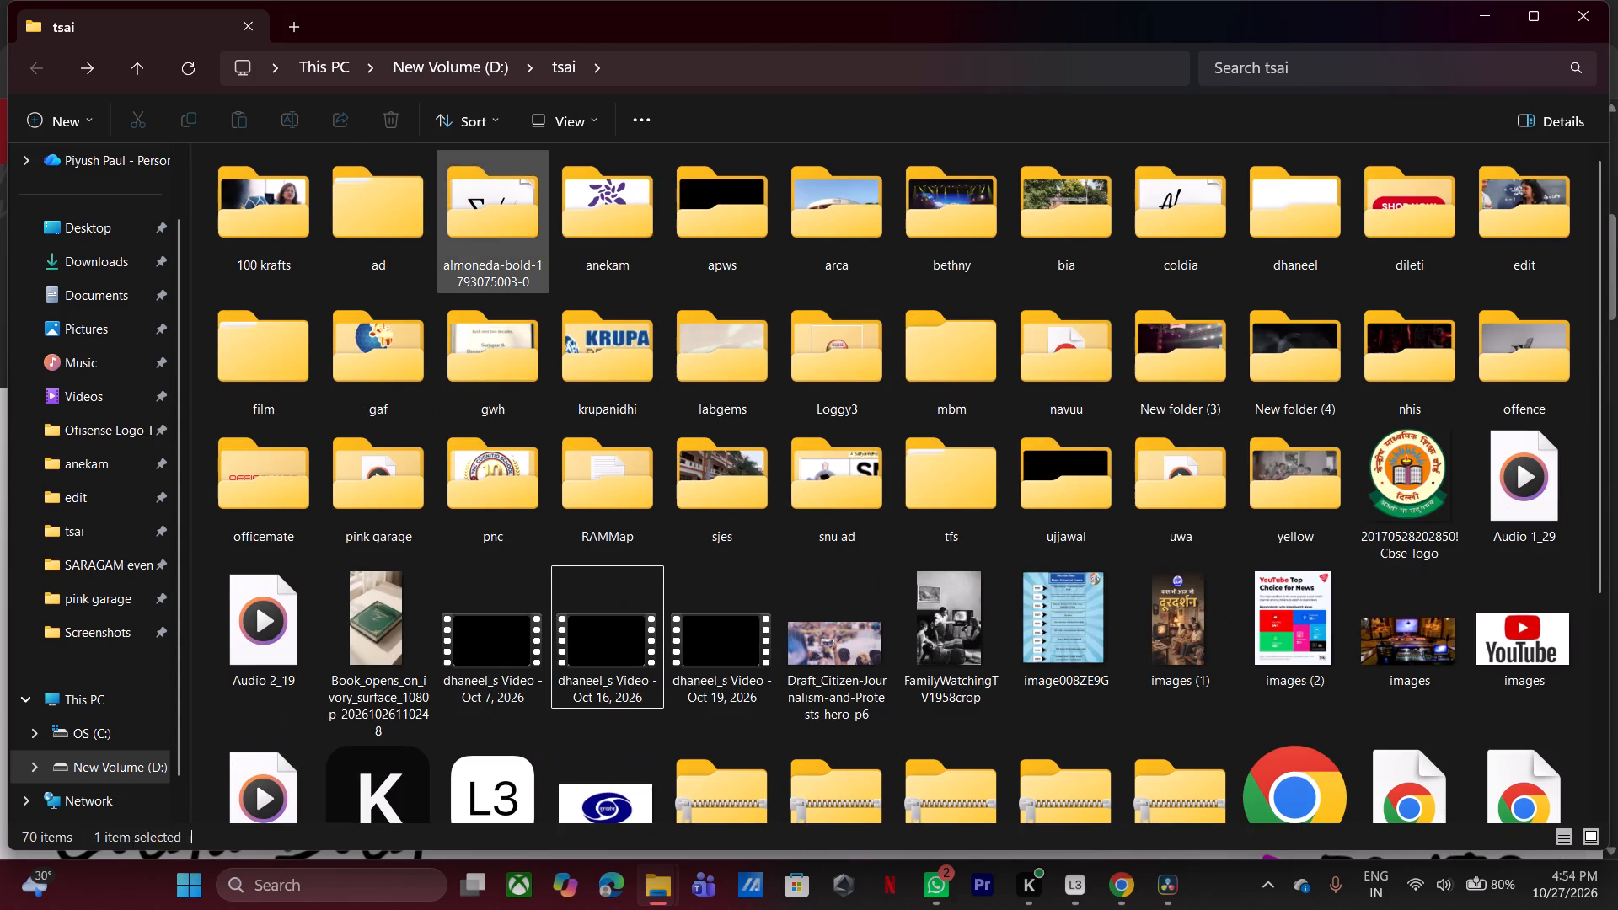
double_click(411, 193)
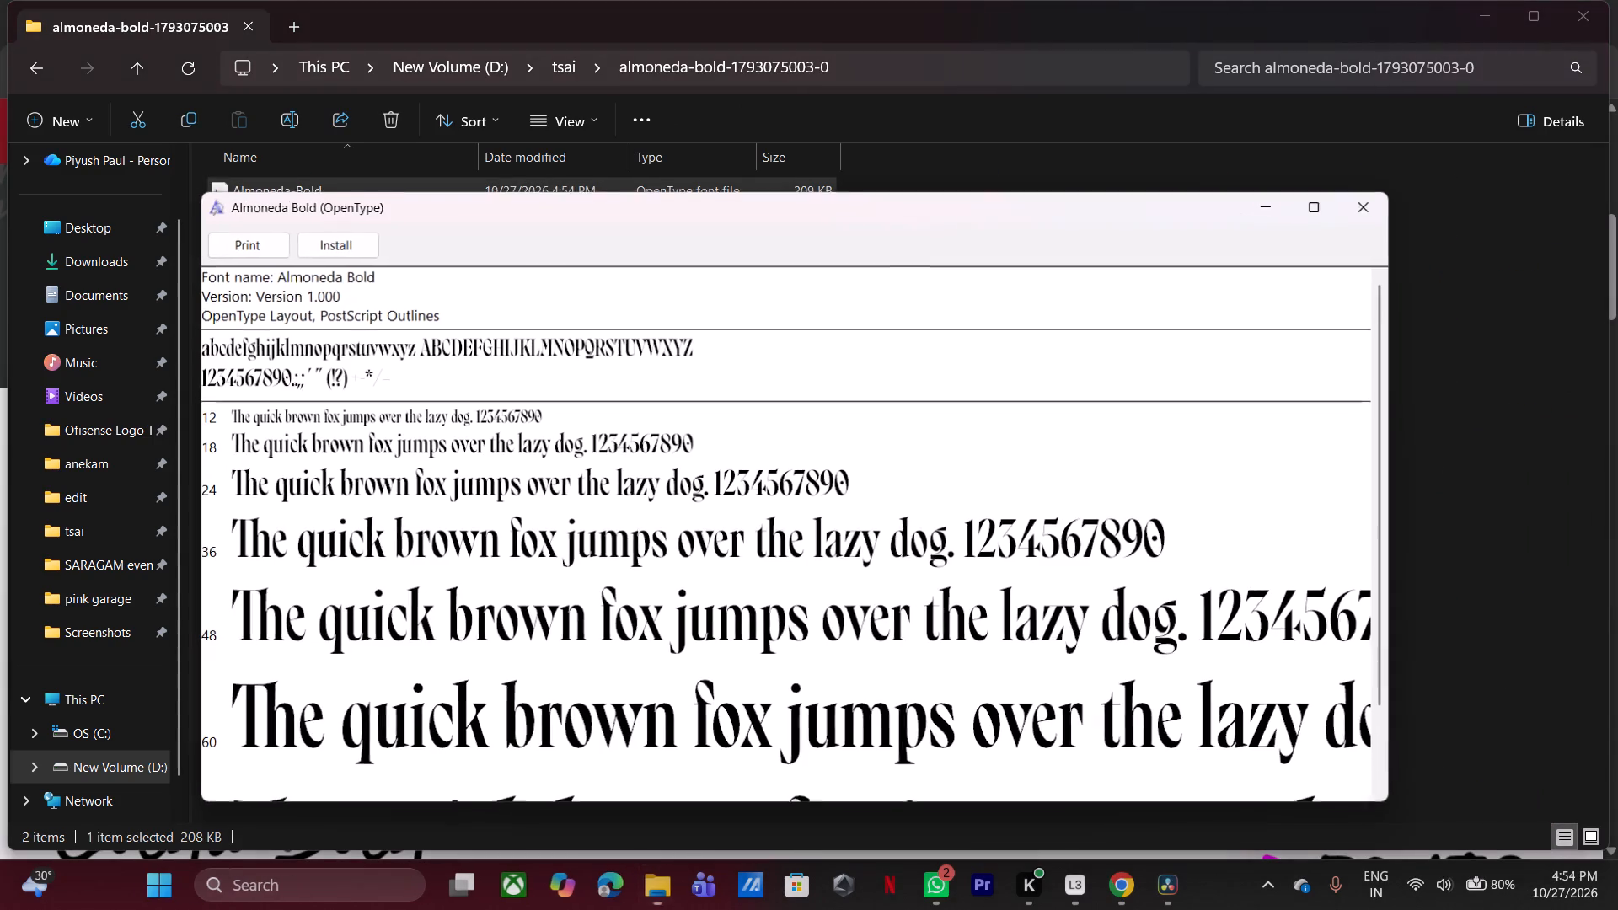
left_click(326, 237)
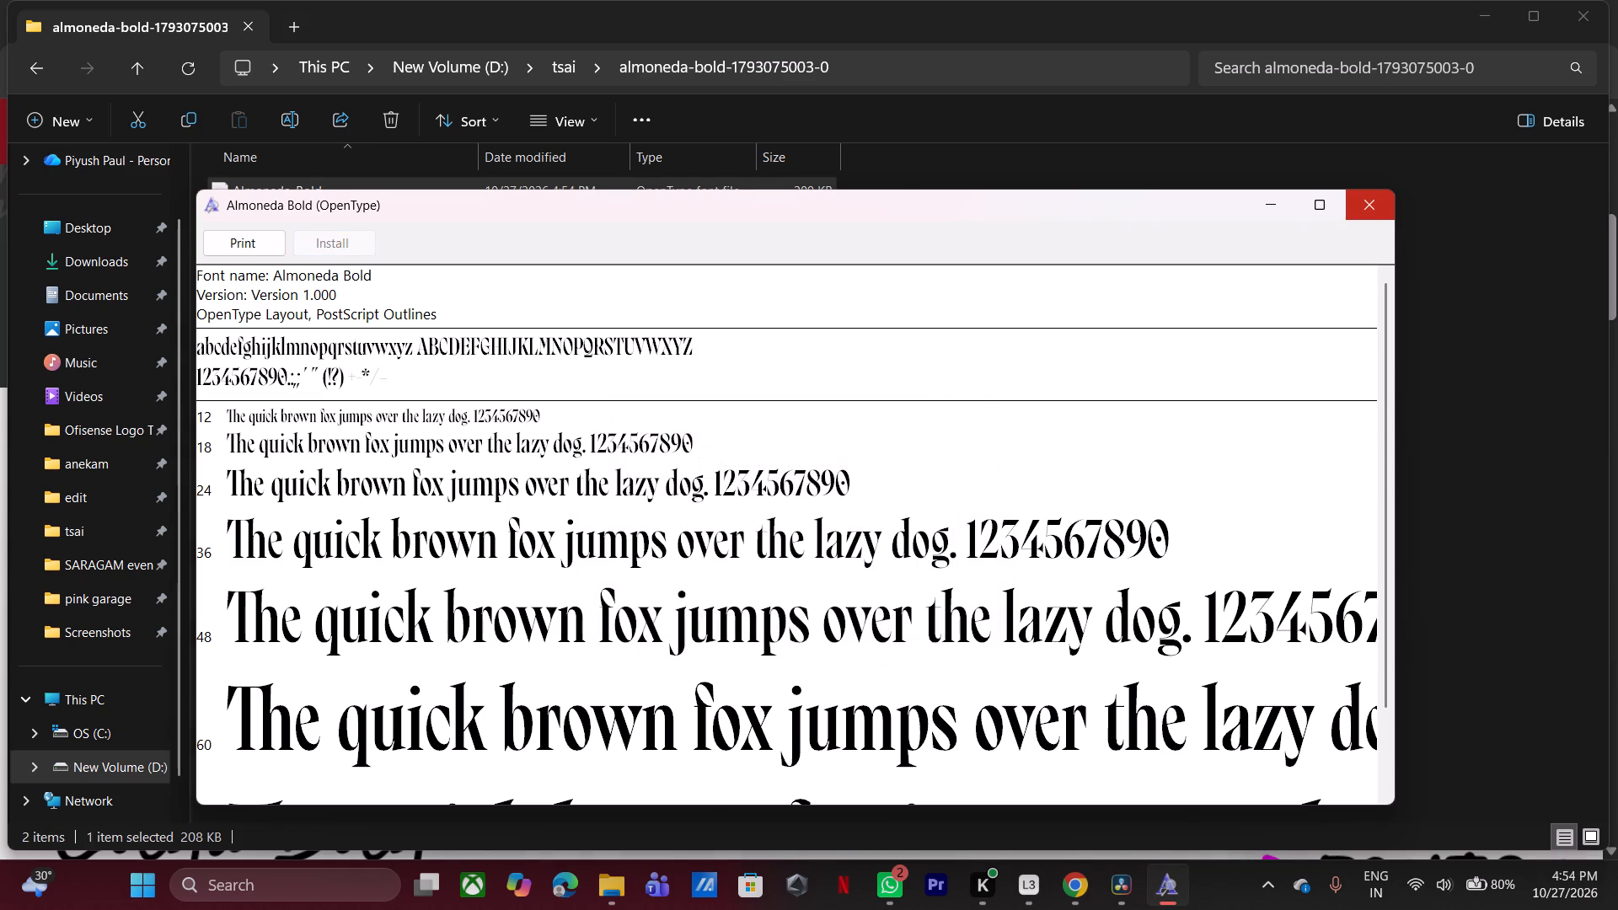
left_click(1389, 201)
Install the Coldia-Bold font from the extracted coldia folder and close its preview.
left_click(564, 67)
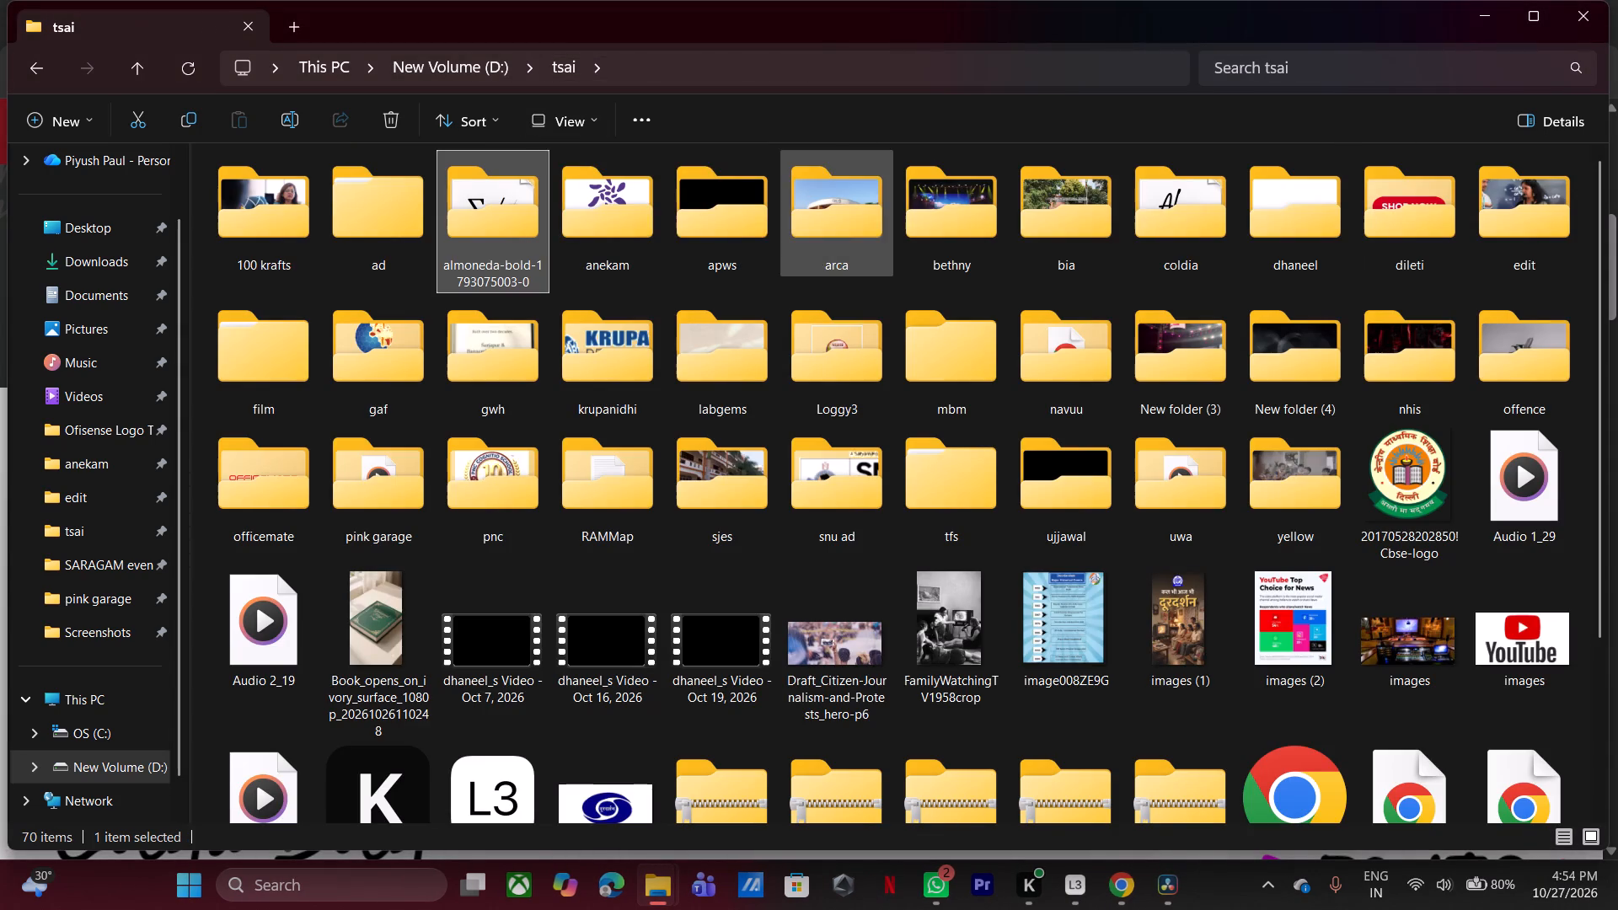
triple_click(1226, 224)
left_click(1226, 224)
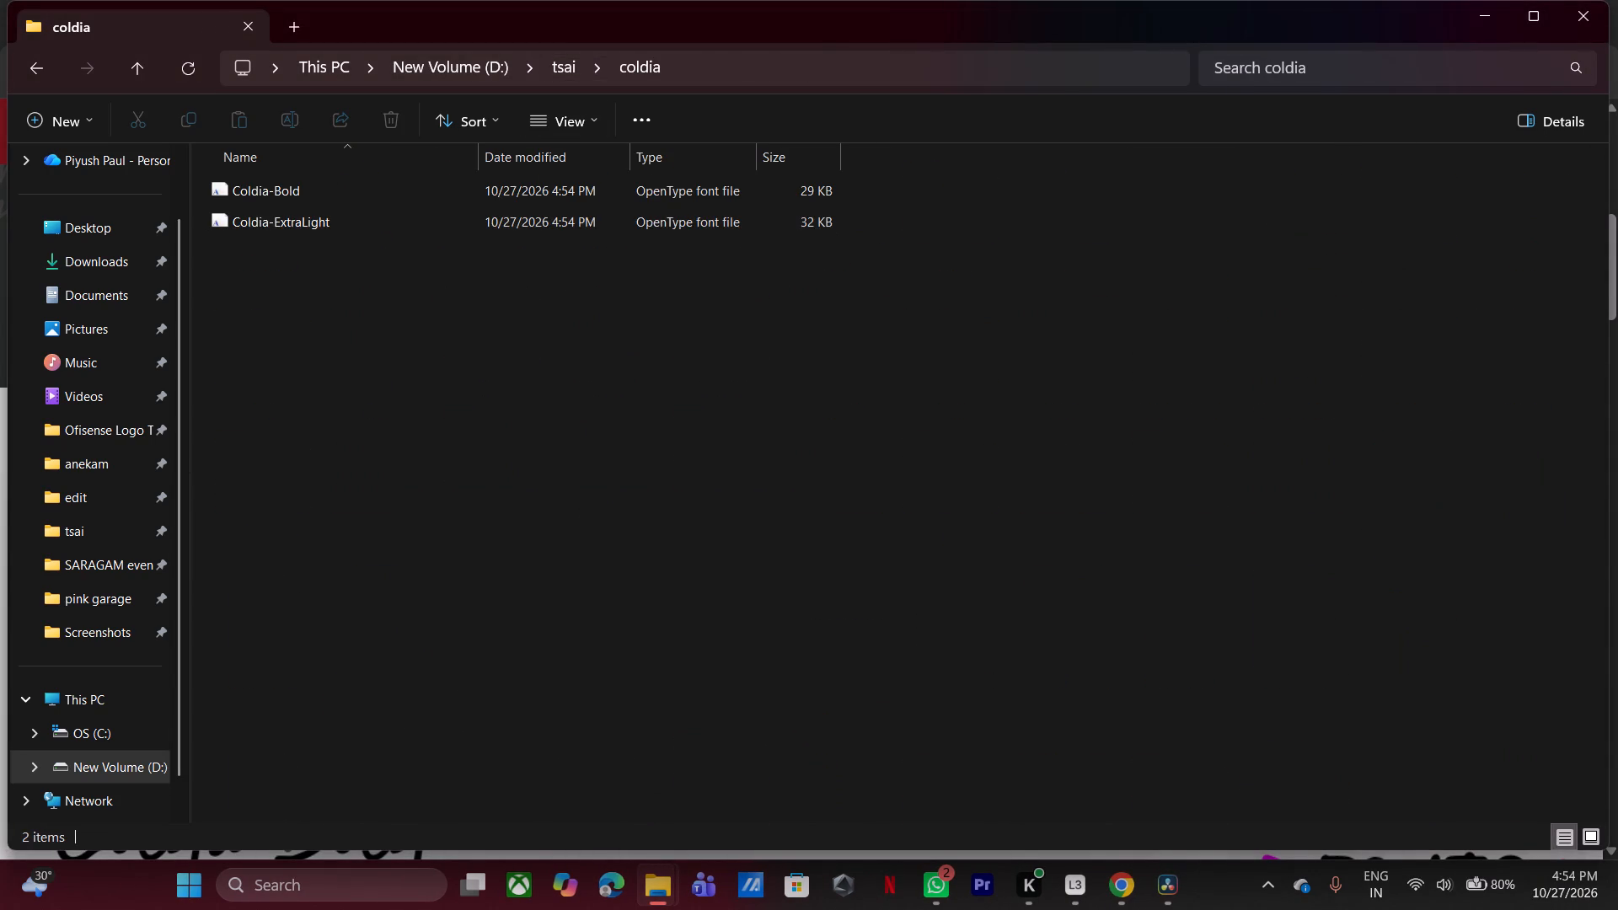
double_click(531, 188)
left_click(177, 77)
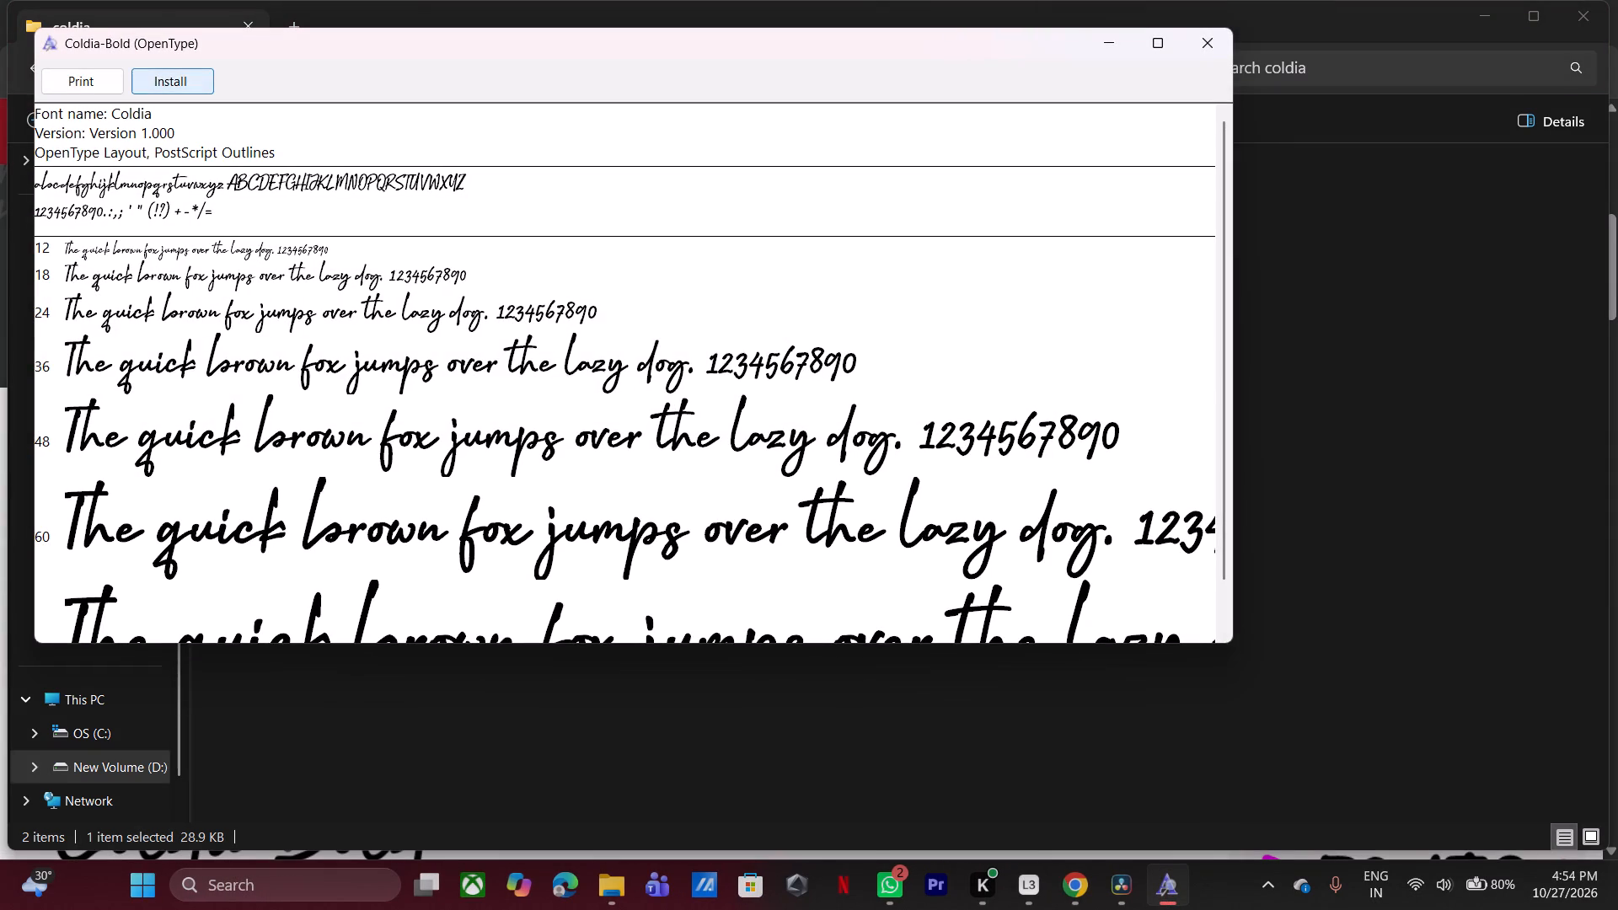
left_click(1212, 54)
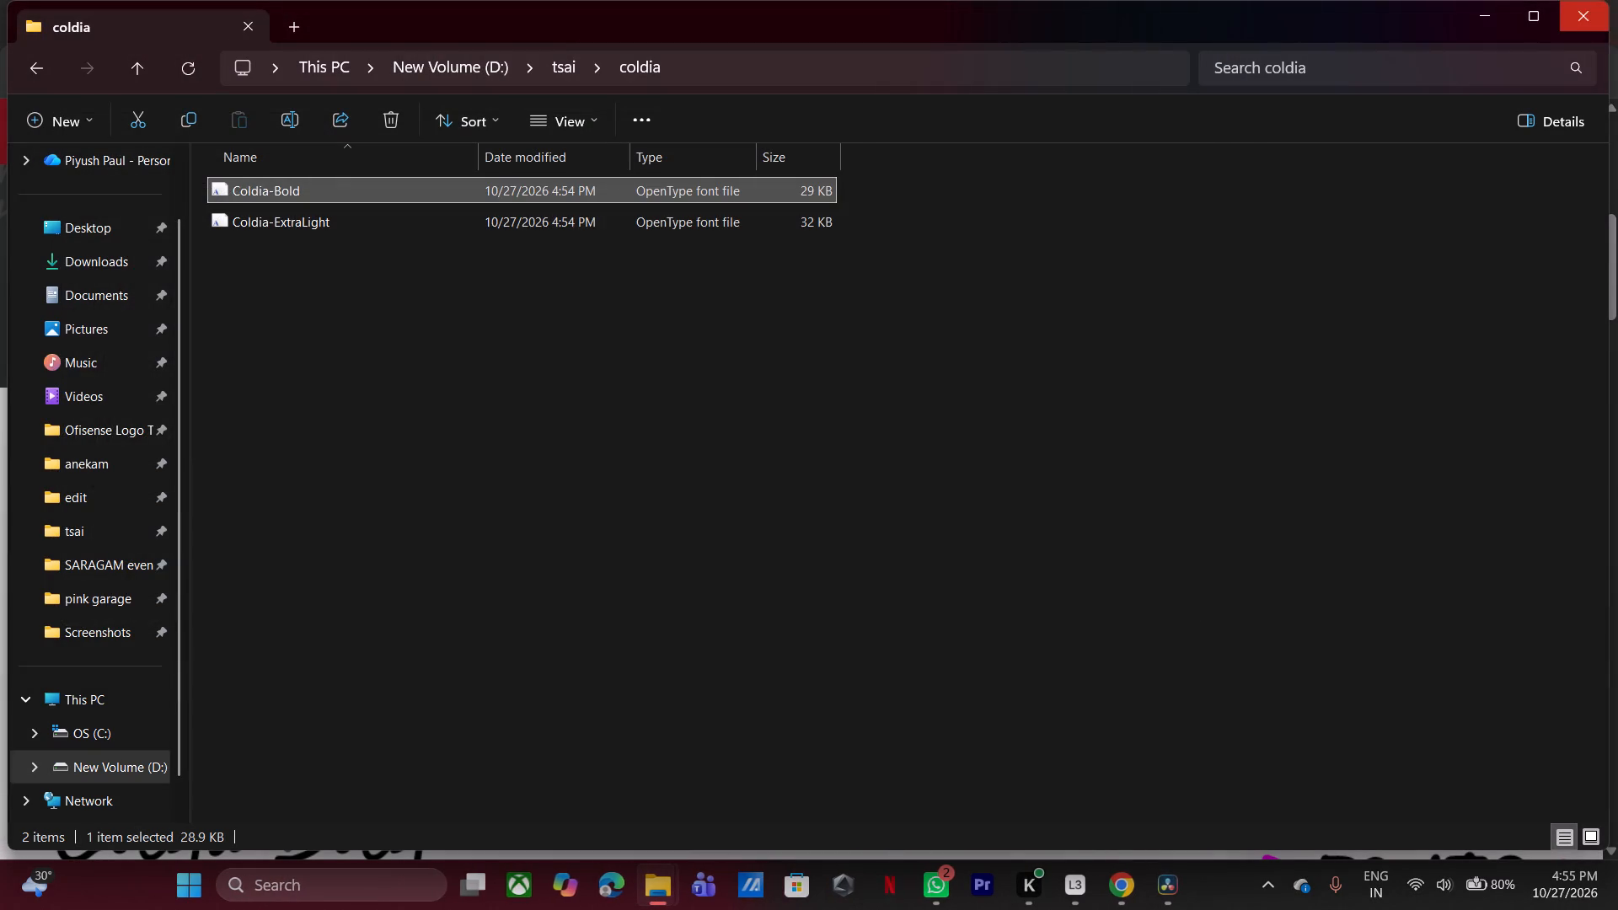